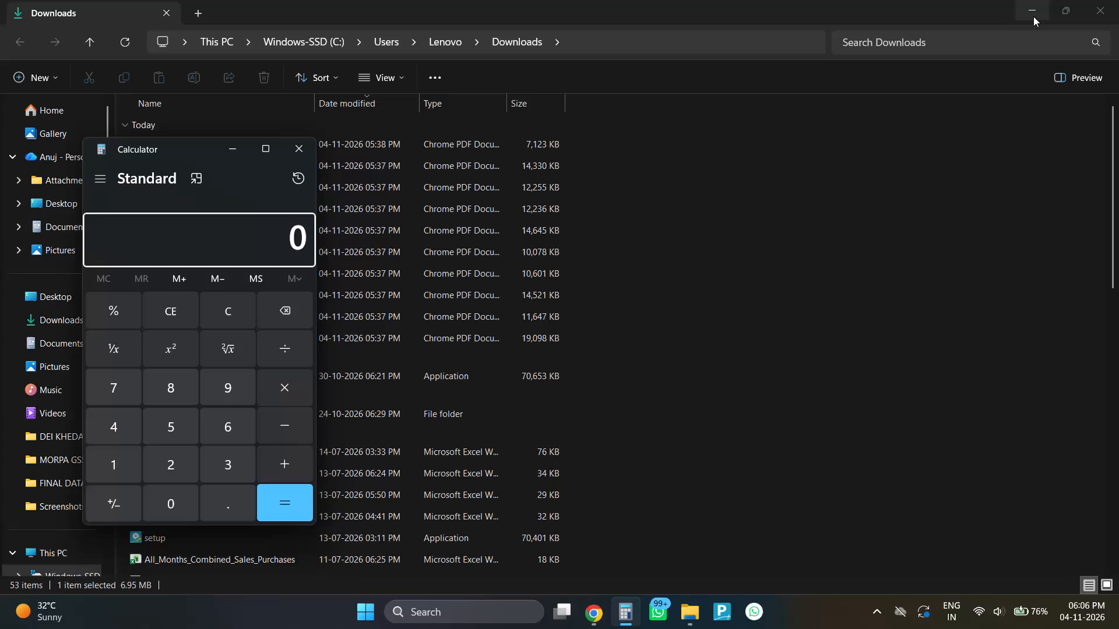
# Close the calculator and the Downloads window to return to the desktop.
pyautogui.click(307, 148)
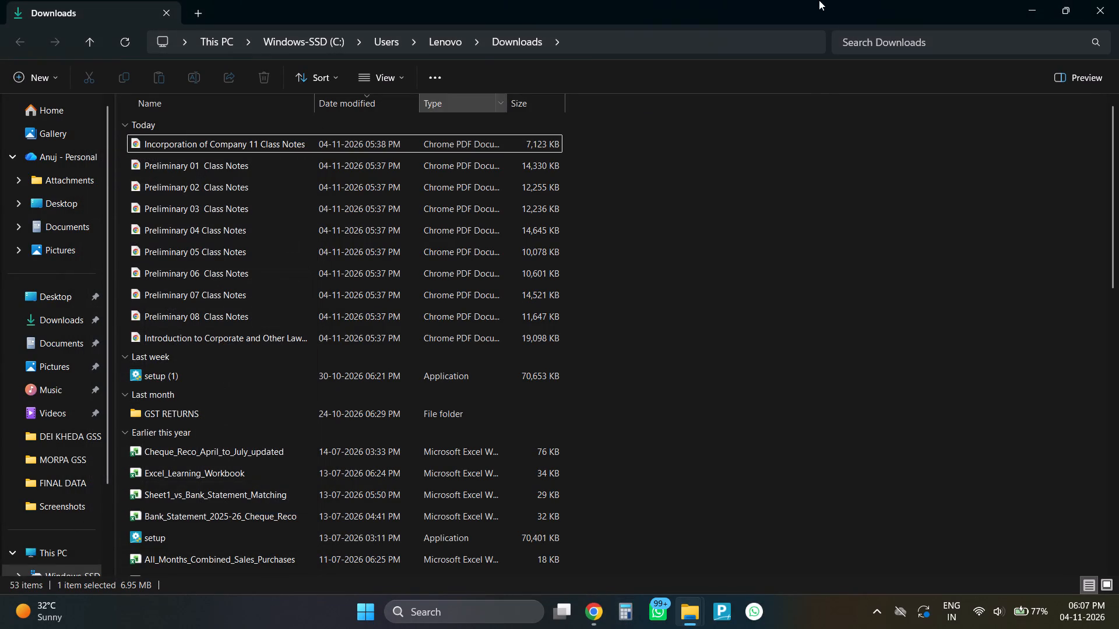
pyautogui.click(1118, 0)
pyautogui.click(1118, 0)
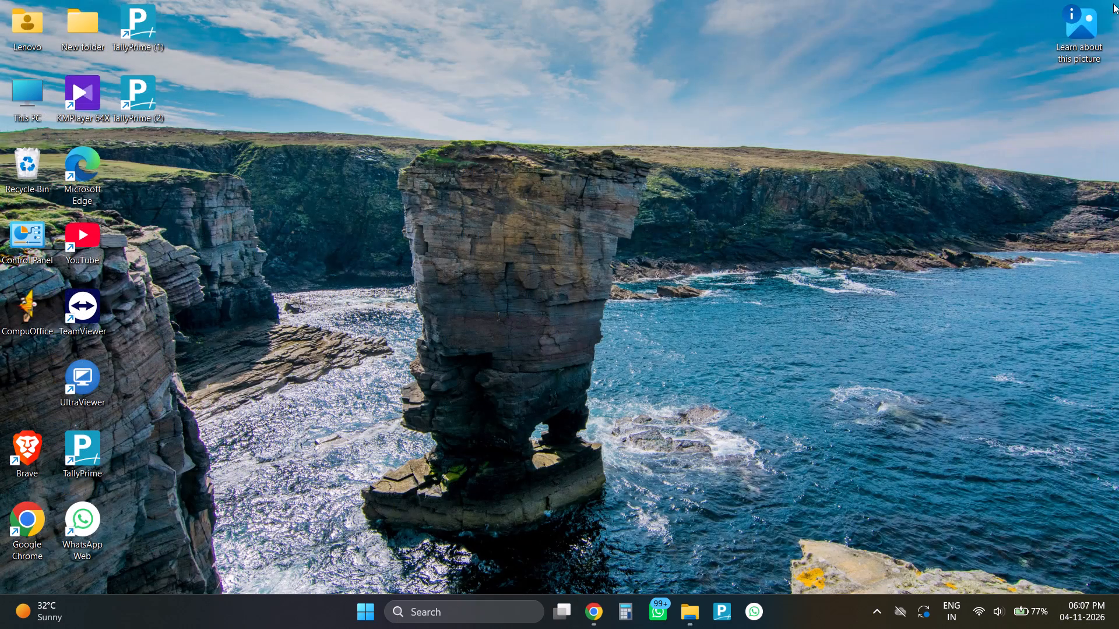
pyautogui.rightClick(778, 152)
pyautogui.click(811, 213)
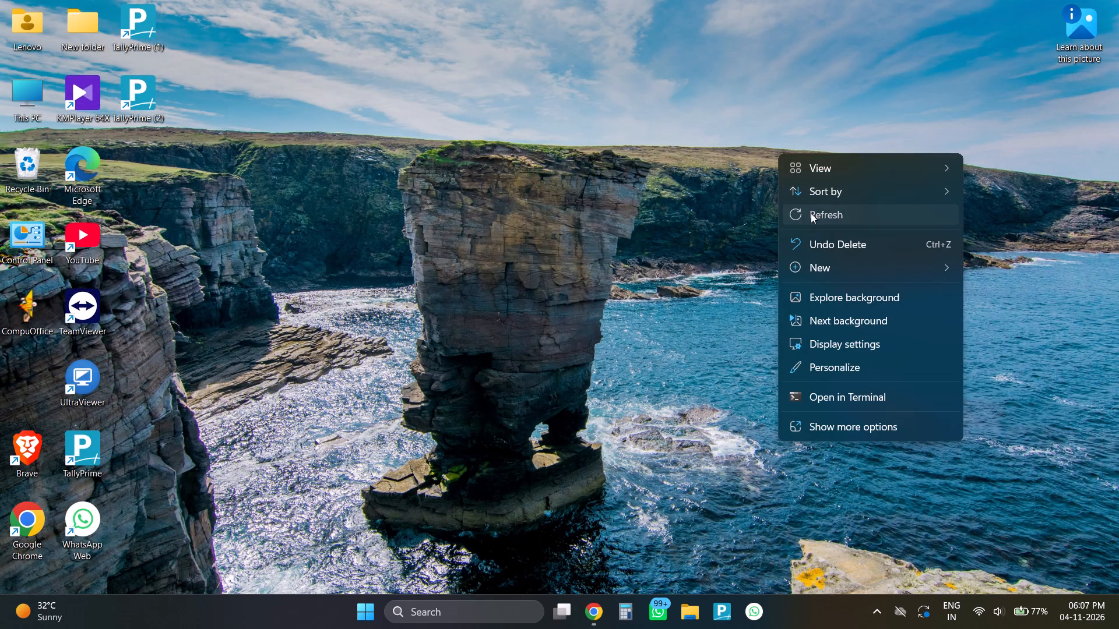
# View the web page about the desktop background picture, checking the network quick settings while it loads, and close the browser.
pyautogui.click(1065, 31)
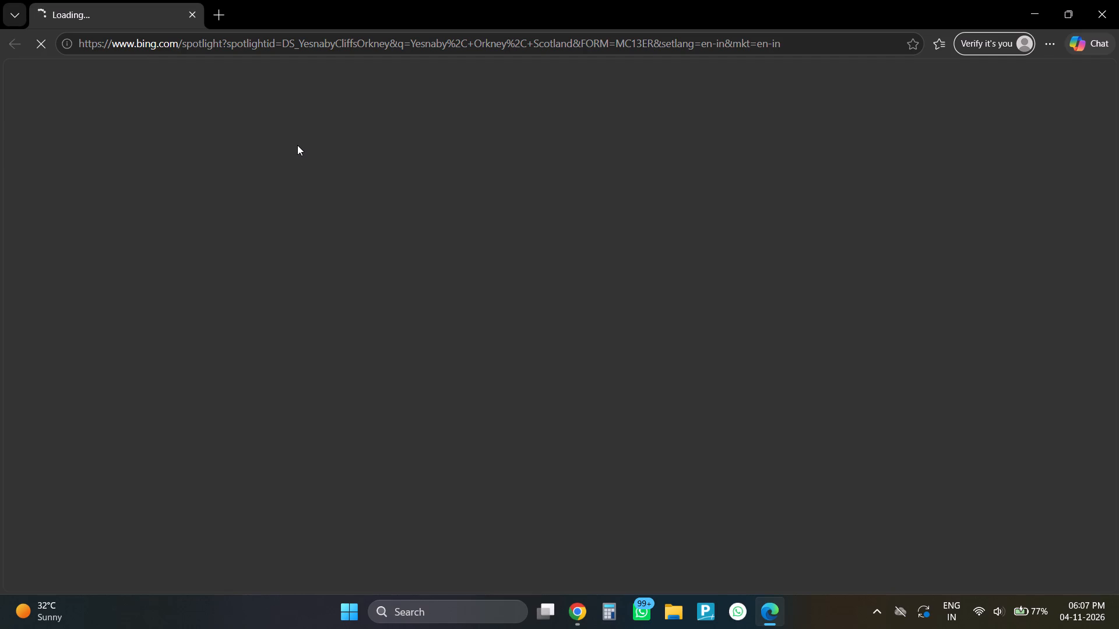
pyautogui.click(988, 607)
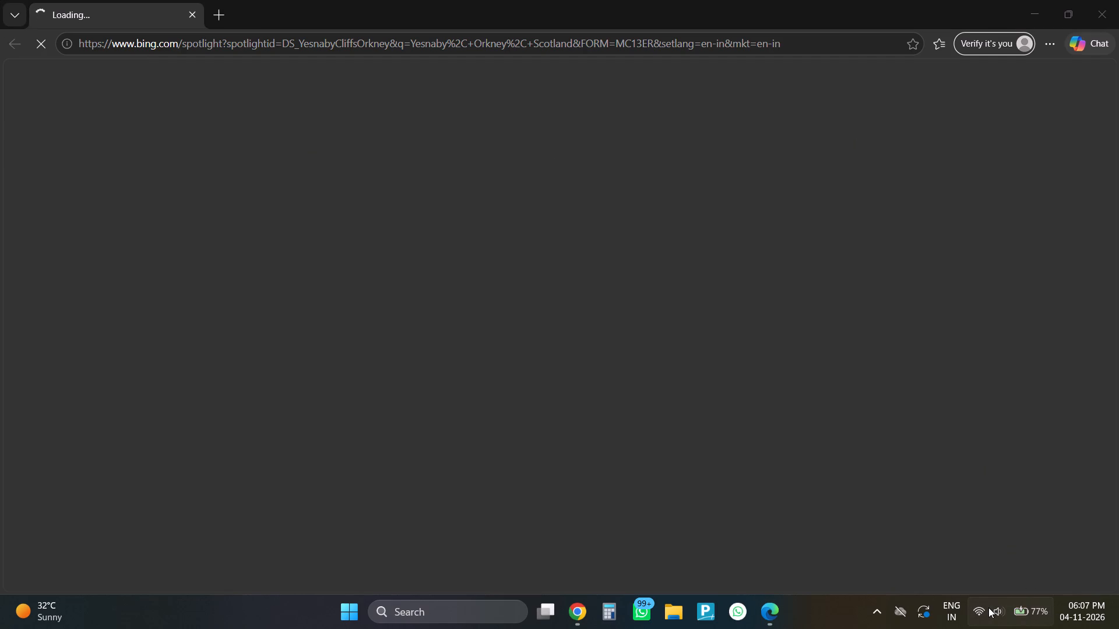
pyautogui.click(979, 615)
pyautogui.click(674, 354)
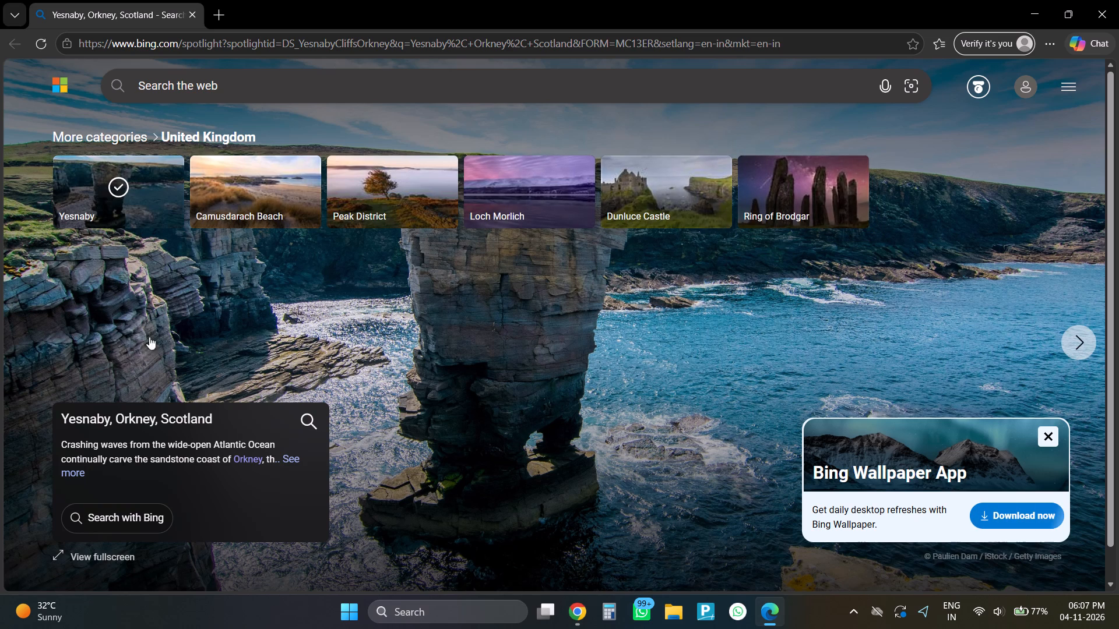
pyautogui.click(1118, 0)
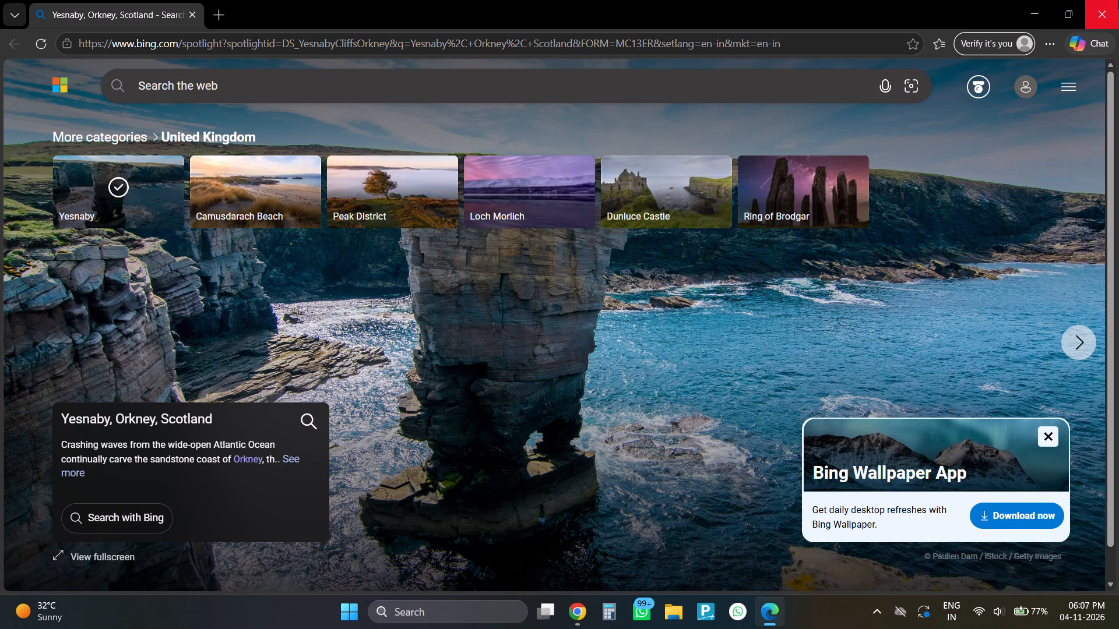
# Refresh the desktop.
pyautogui.rightClick(573, 154)
pyautogui.click(610, 210)
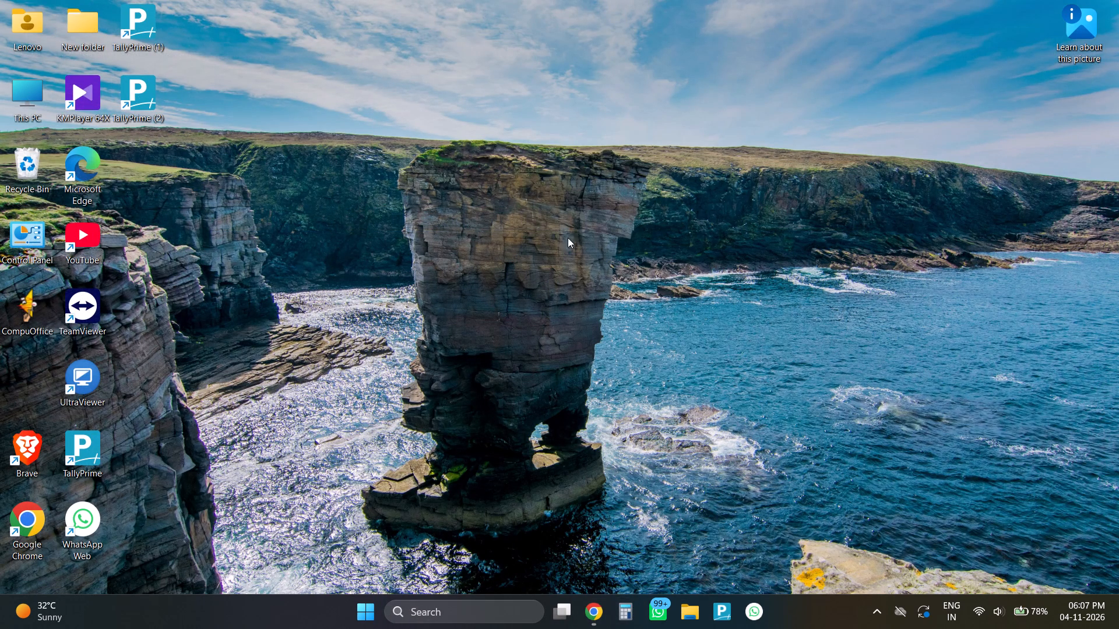
# Open the WORKING folder under Varsha > ERP on the New Volume (D:) drive in File Explorer.
pyautogui.click(696, 616)
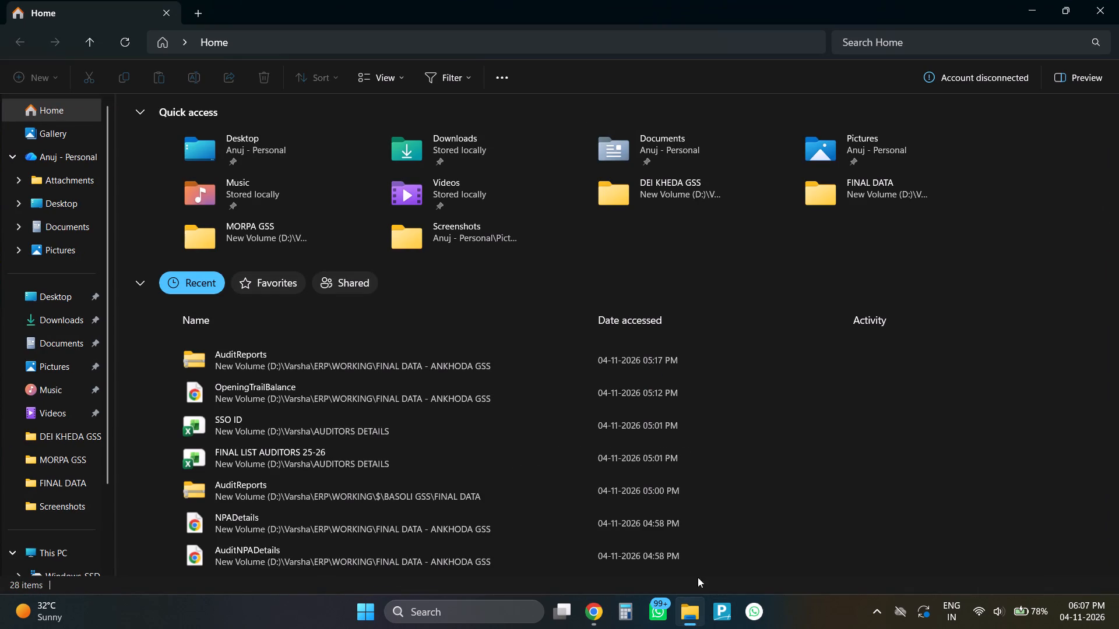
pyautogui.scroll(-4, 62, 377)
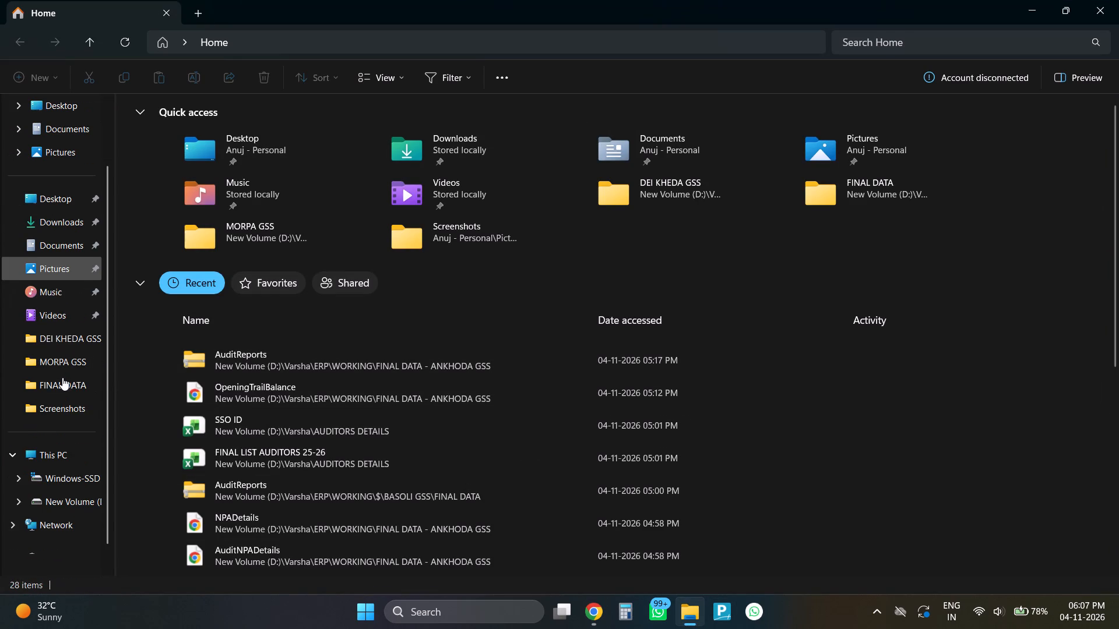
pyautogui.scroll(-4, 62, 377)
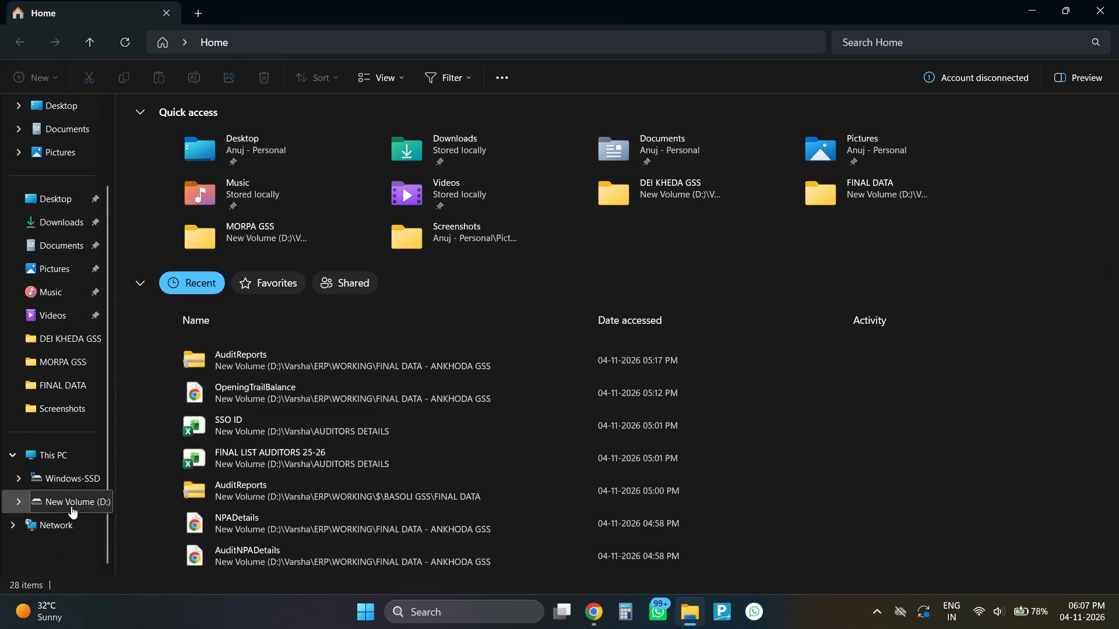
pyautogui.click(75, 506)
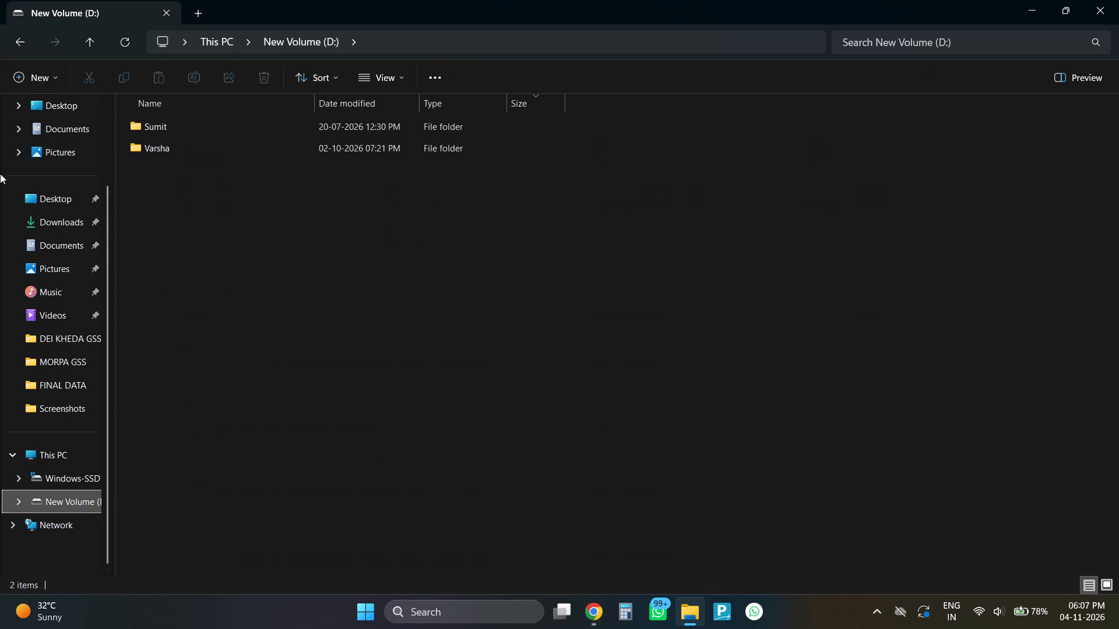
pyautogui.doubleClick(159, 149)
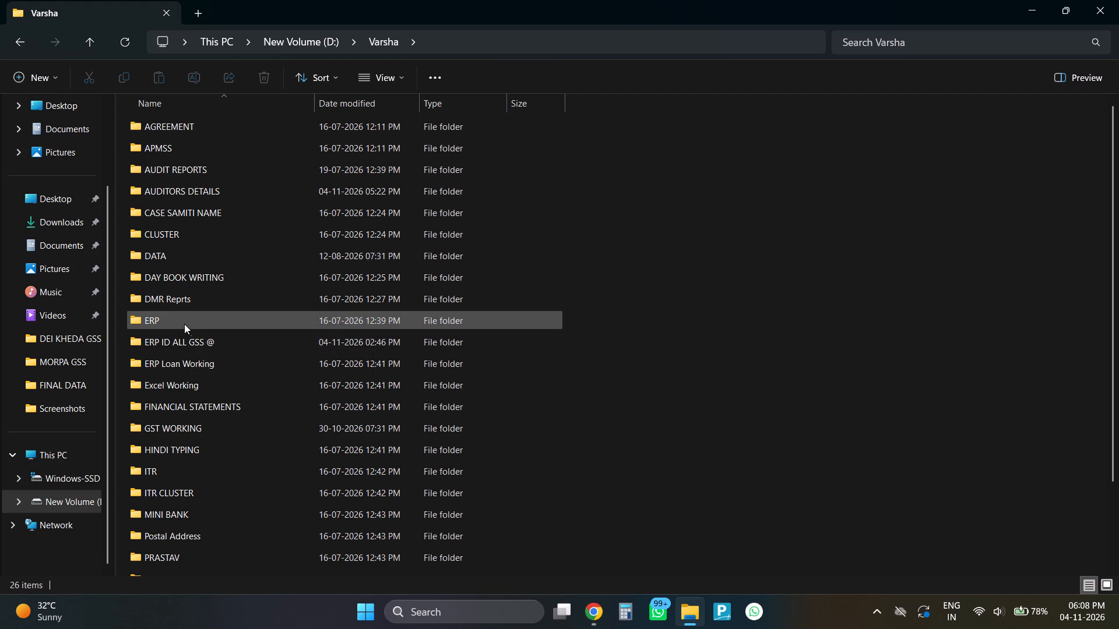
pyautogui.doubleClick(184, 320)
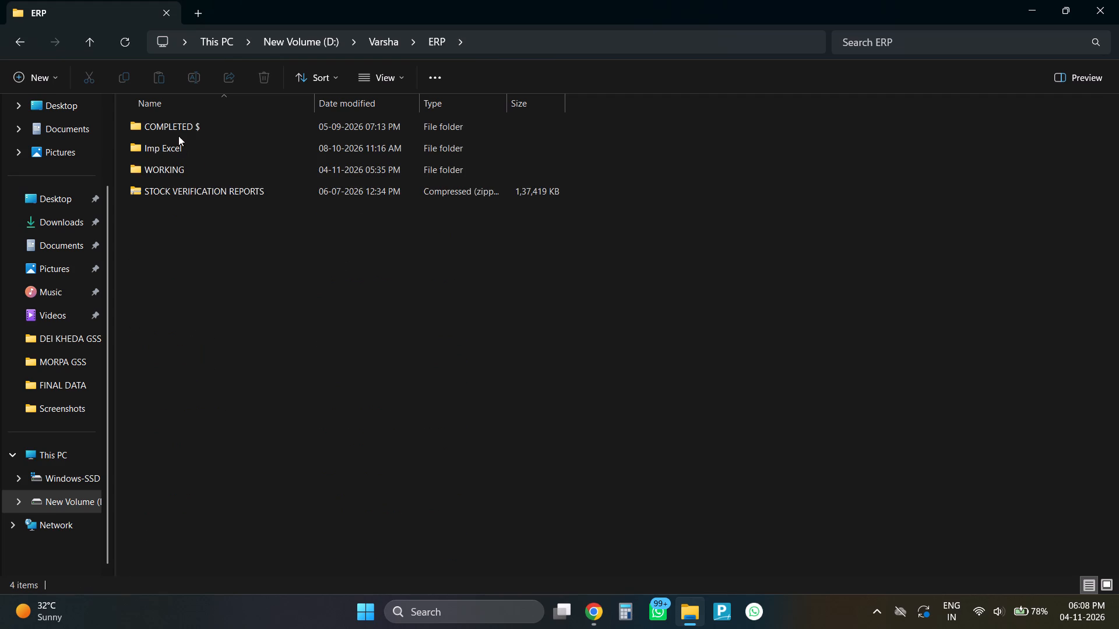
pyautogui.doubleClick(178, 129)
pyautogui.doubleClick(178, 129)
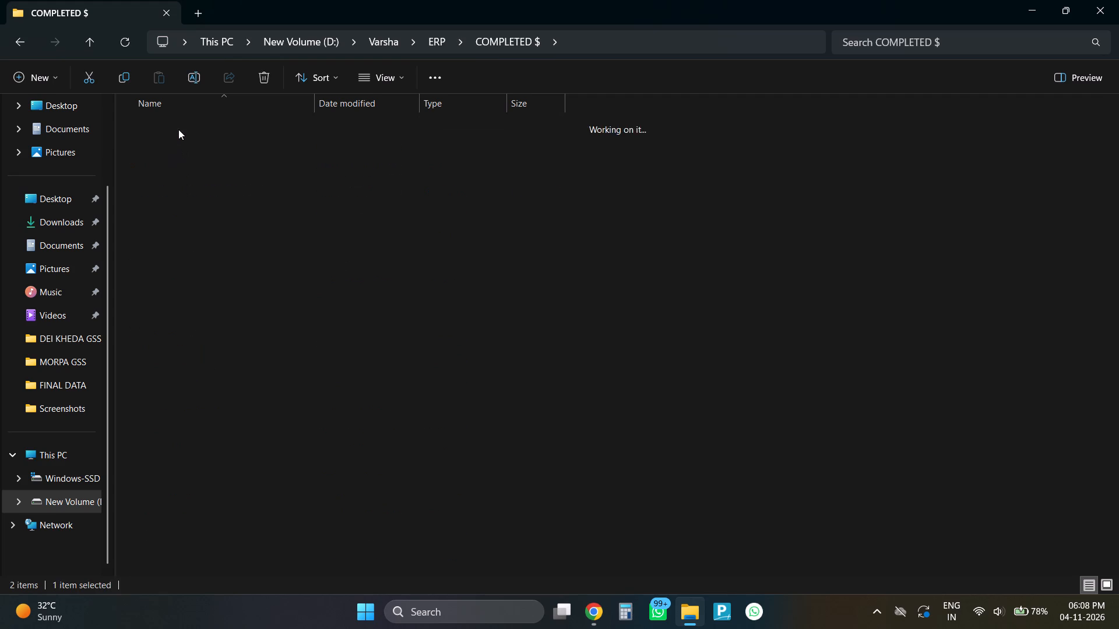
pyautogui.click(94, 45)
pyautogui.click(94, 45)
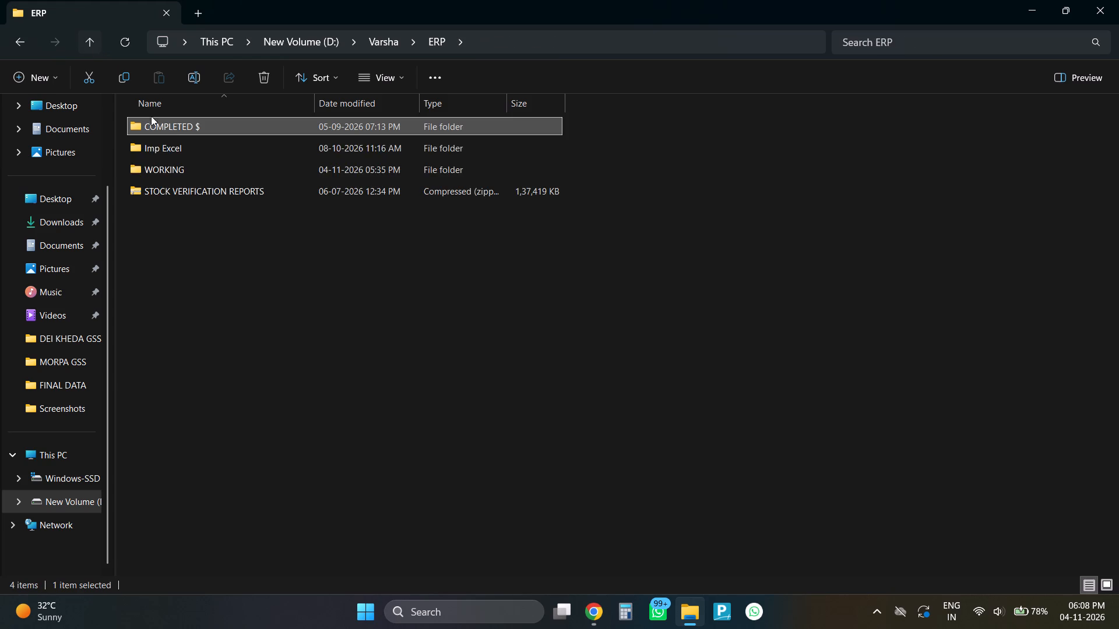
pyautogui.doubleClick(185, 169)
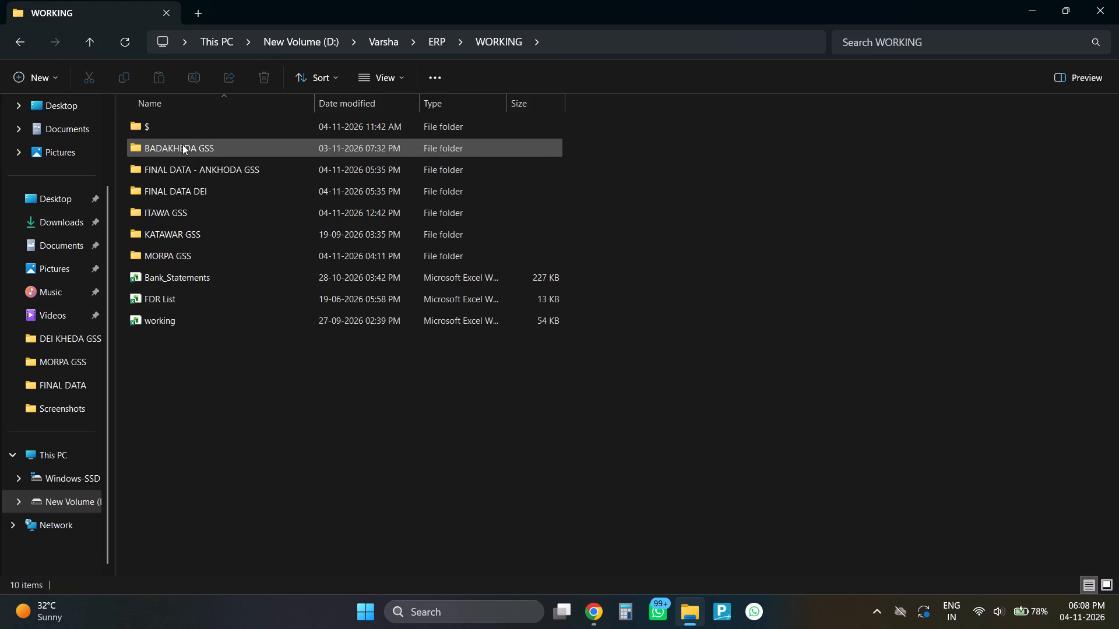
# Move the BADAKHEDA GSS folder from WORKING into the ERP folder's COMPLETED $ > OTHER > 2025-2026.
pyautogui.click(182, 143)
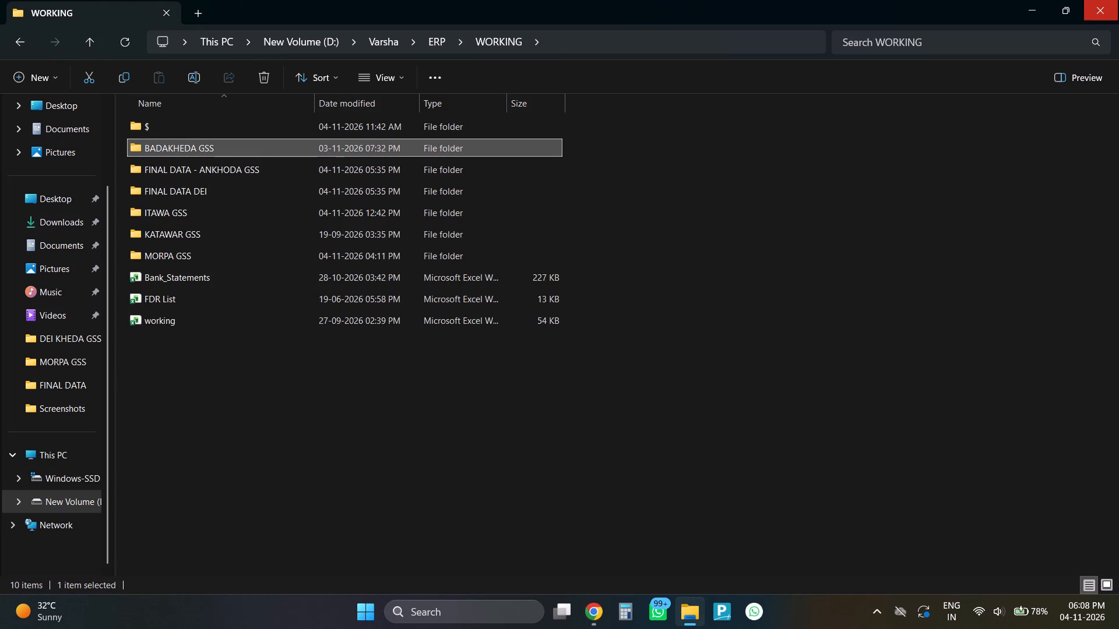
pyautogui.hotkey('ctrl', 'x')
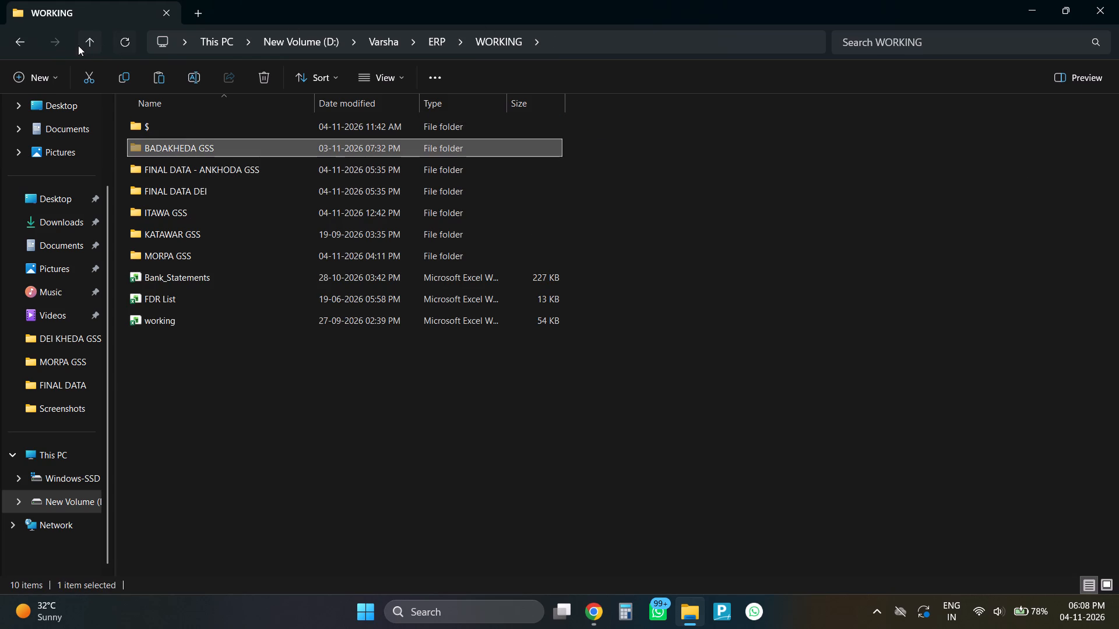
pyautogui.click(78, 45)
pyautogui.doubleClick(171, 121)
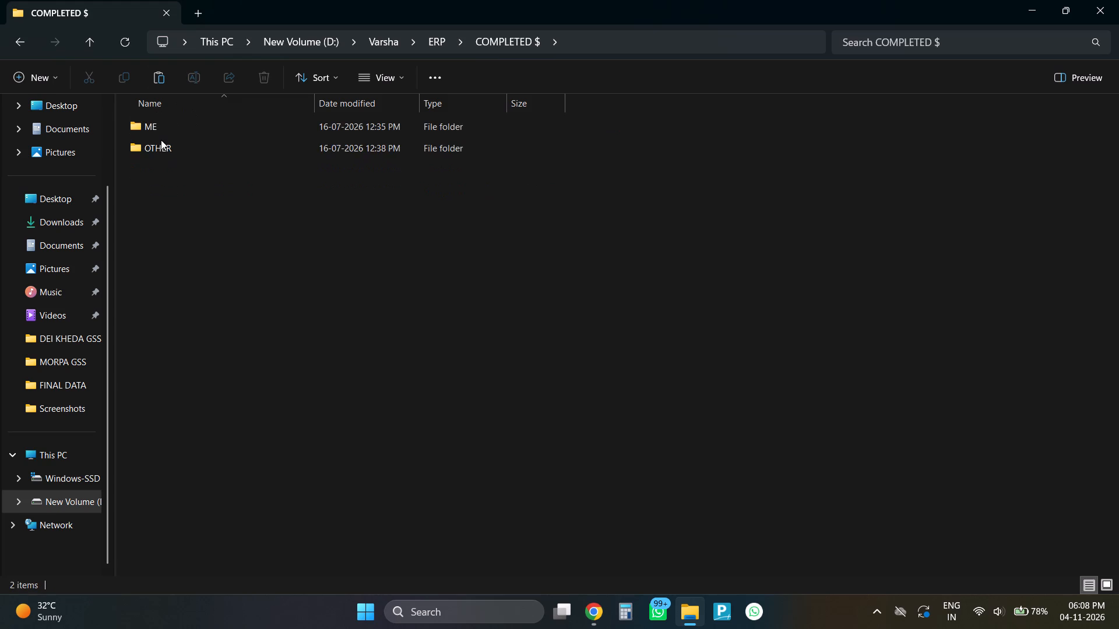
pyautogui.doubleClick(159, 144)
pyautogui.doubleClick(160, 149)
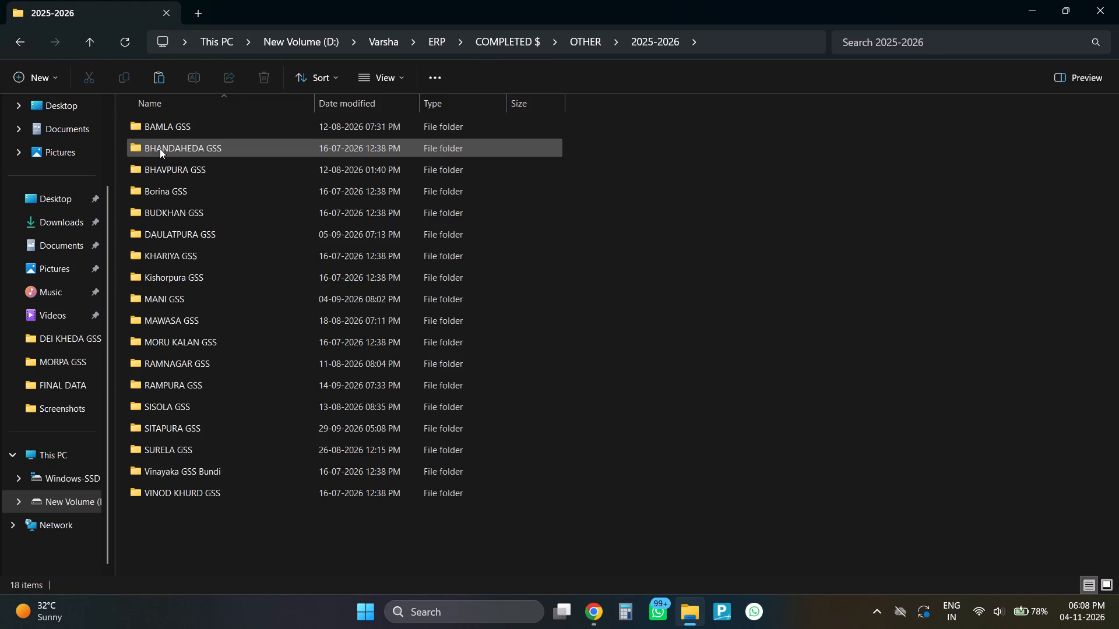
pyautogui.hotkey('ctrl', 'v')
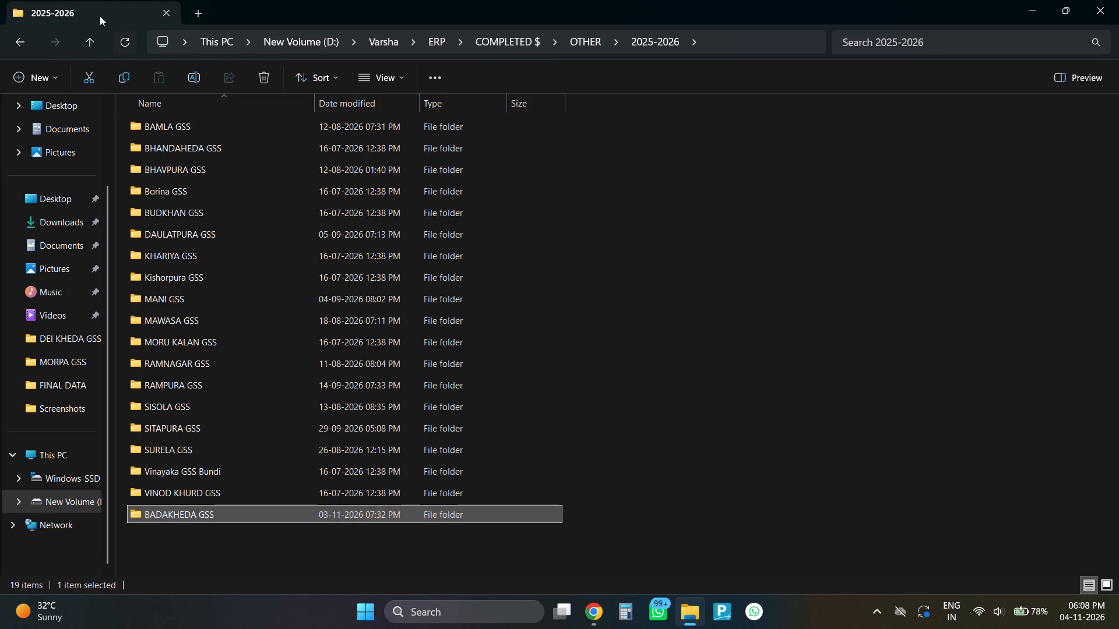
# Back in WORKING, move the FINAL DATA - ANKHODA GSS and FINAL DATA DEI folders together into the $ folder.
pyautogui.click(89, 40)
pyautogui.click(89, 40)
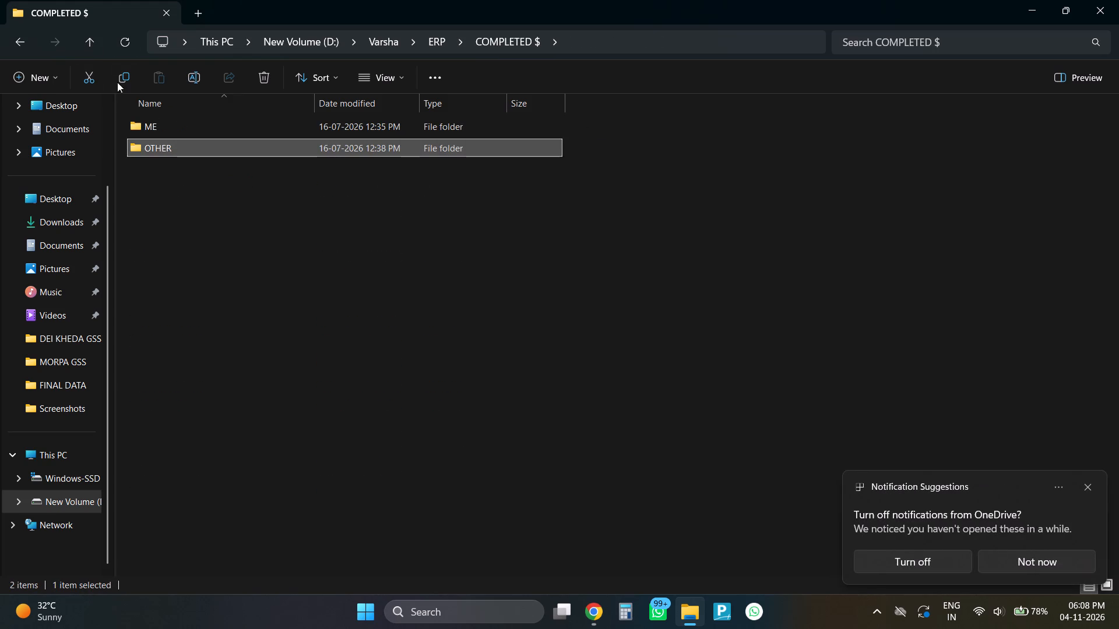
pyautogui.click(90, 42)
pyautogui.doubleClick(166, 168)
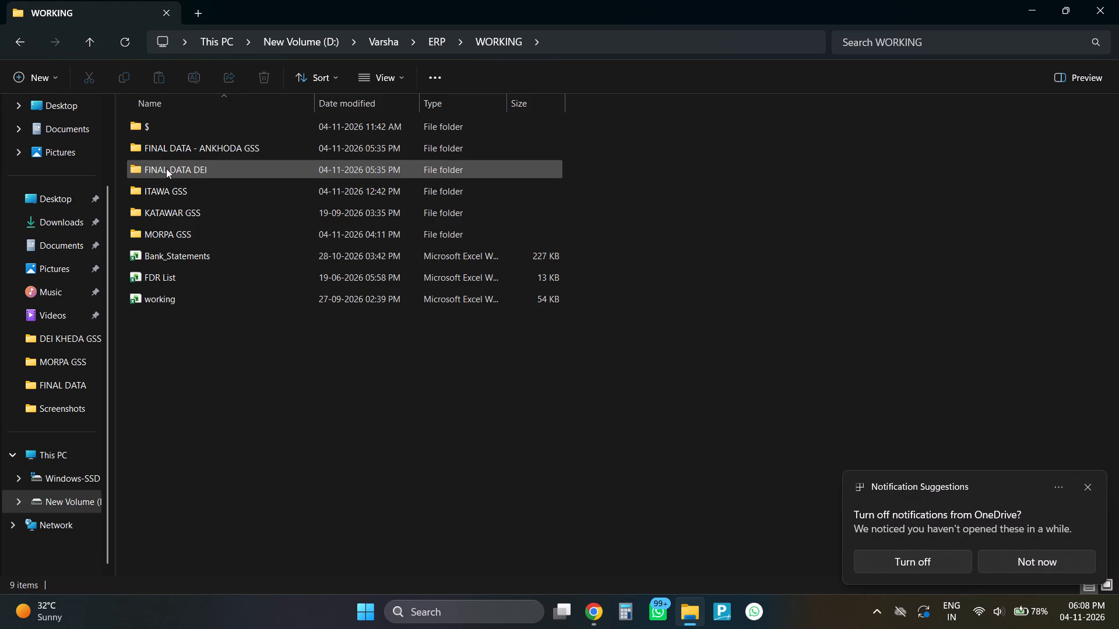
pyautogui.click(160, 142)
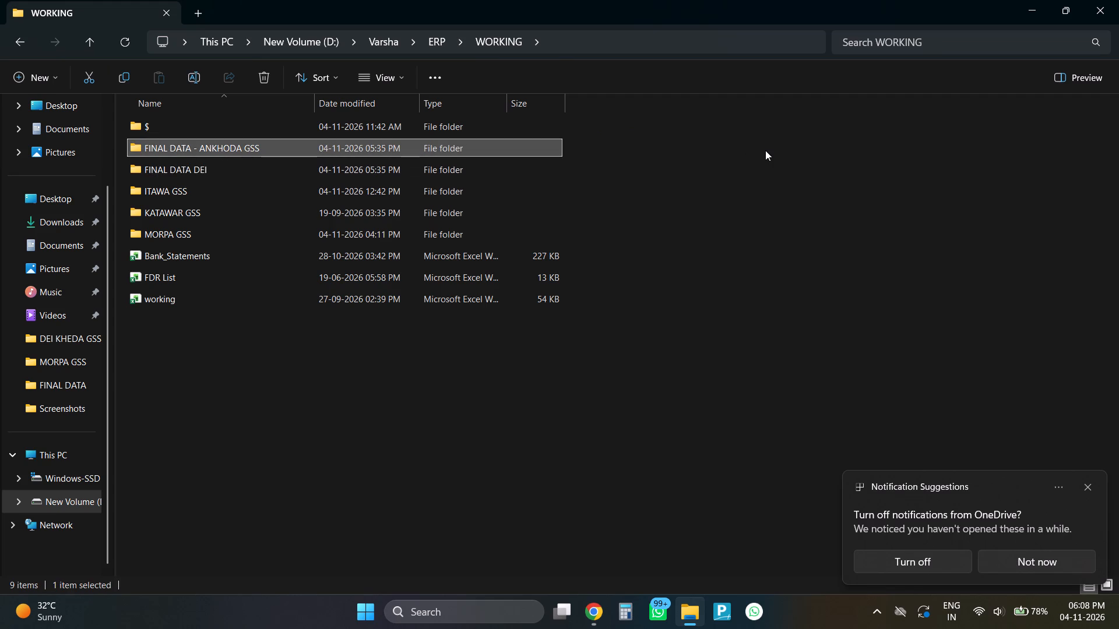
pyautogui.hotkey('shift', 'Down')
pyautogui.hotkey('ctrl', 'x')
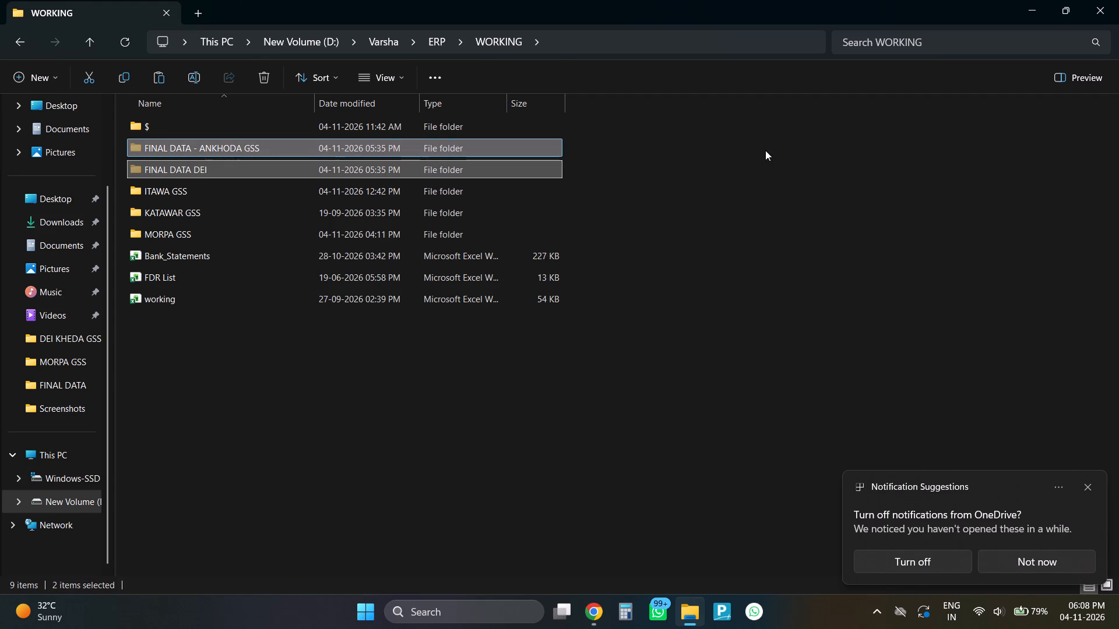
pyautogui.press('Up')
pyautogui.press('Up')
pyautogui.press('Return')
pyautogui.hotkey('ctrl', 'v')
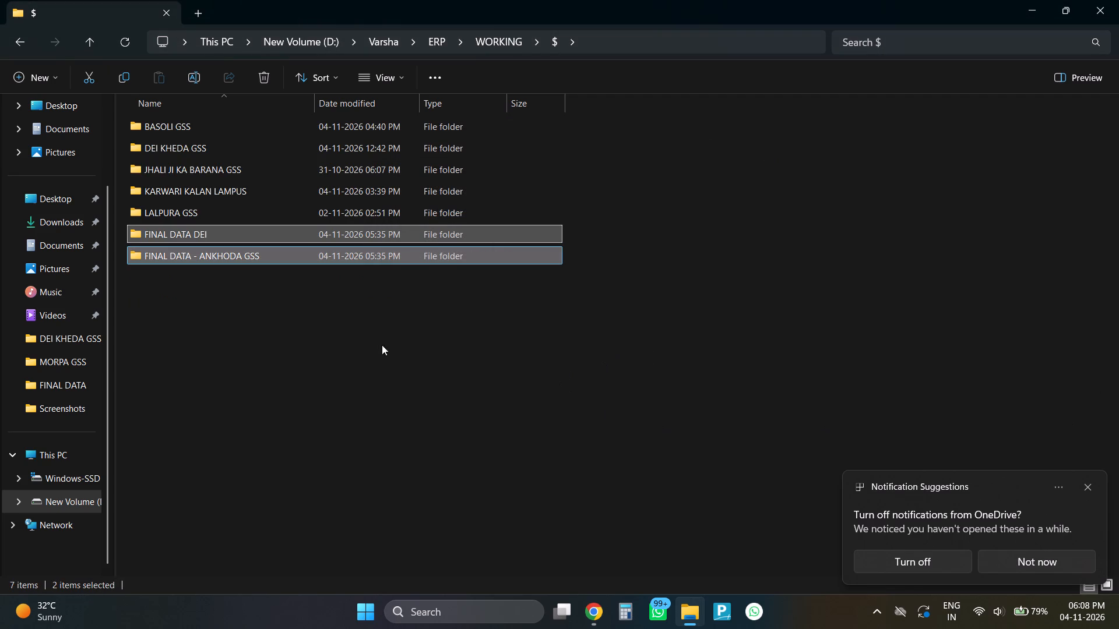
# Create a new folder named DEI GSS inside the $ folder.
pyautogui.click(286, 327)
pyautogui.hotkey('ctrl', 'shift', 'n')
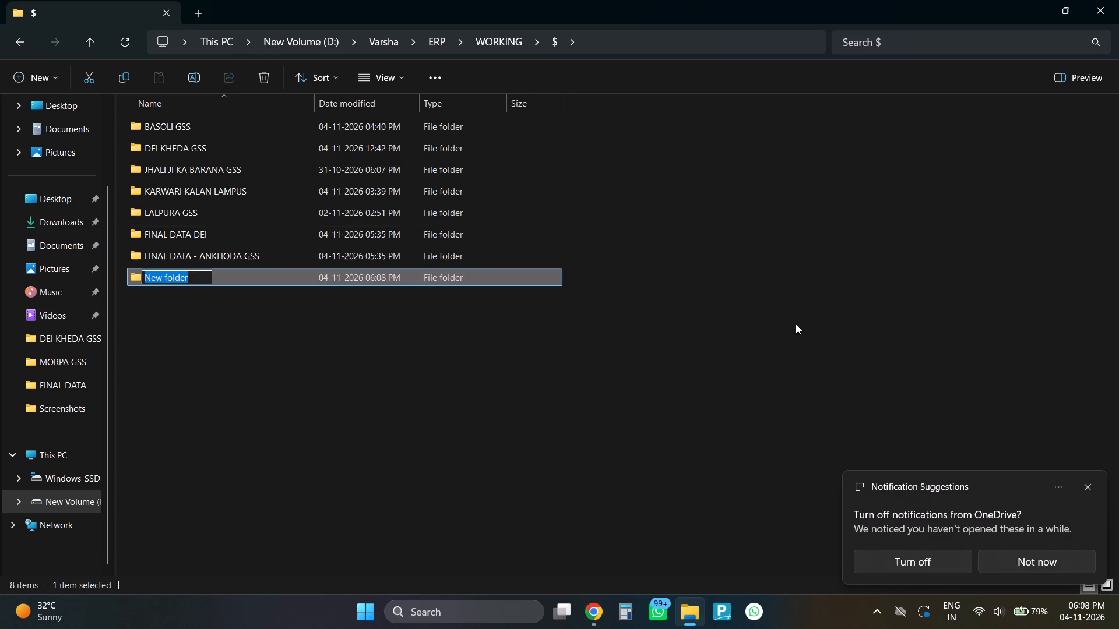
pyautogui.write('DEI')
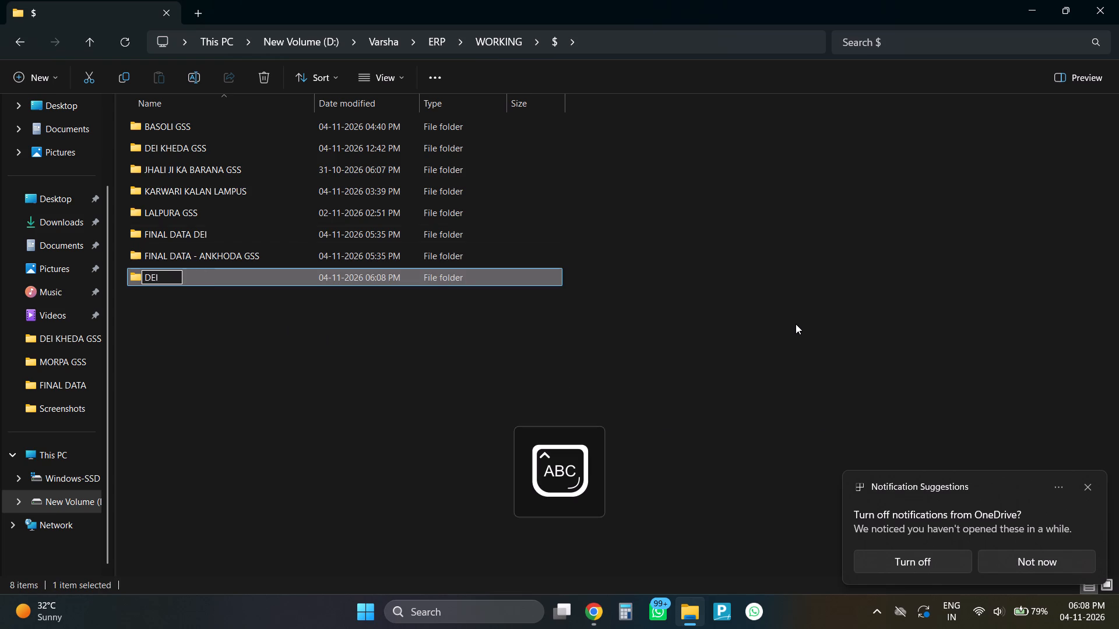
pyautogui.press('space')
pyautogui.write('GSS')
pyautogui.press('Return')
# Move the FINAL DATA DEI folder into the DEI GSS folder.
pyautogui.press('Up')
pyautogui.press('Up')
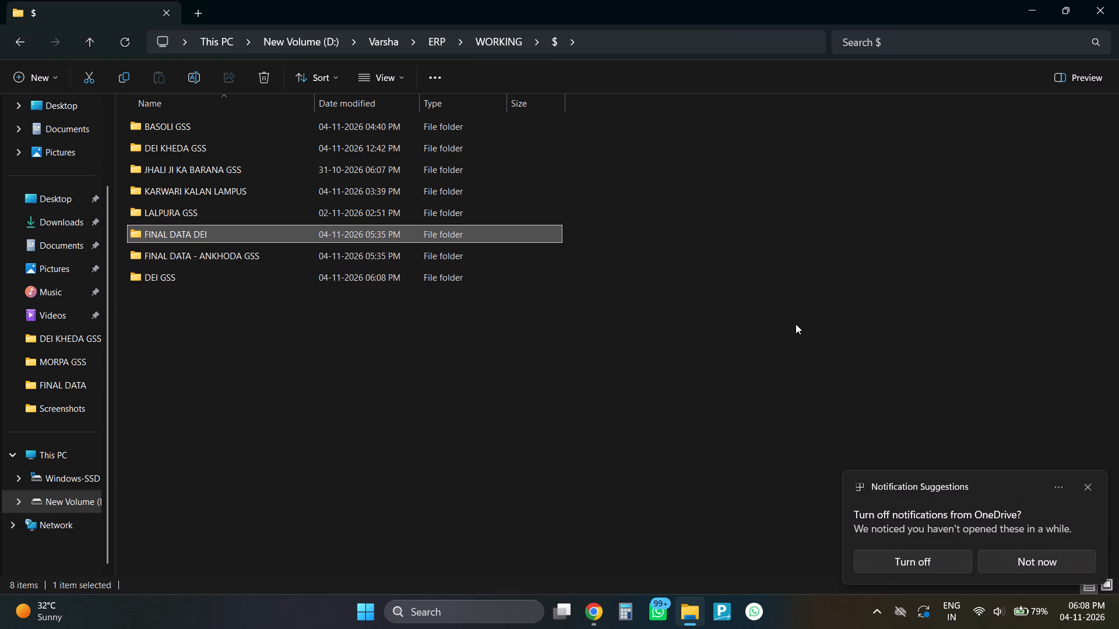
pyautogui.hotkey('ctrl', 'x')
pyautogui.press('Down')
pyautogui.press('Down')
pyautogui.press('Return')
pyautogui.hotkey('ctrl', 'v')
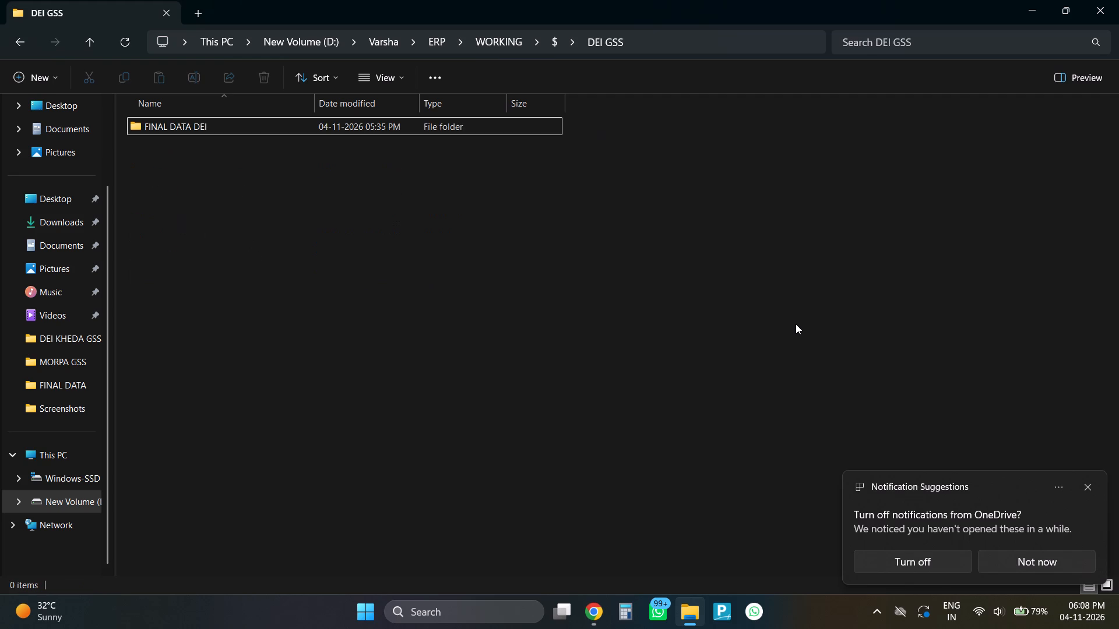
# Rename the FINAL DATA DEI folder as FINAL DATA and check the files inside it.
pyautogui.press('F2')
pyautogui.press('Right')
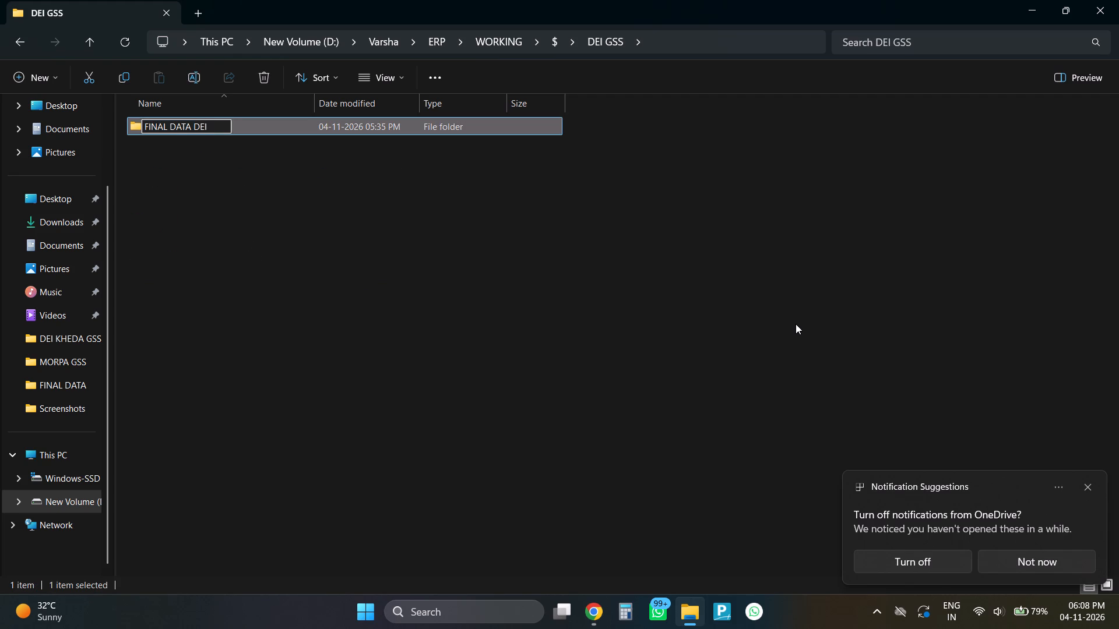
pyautogui.press('BackSpace')
pyautogui.press('BackSpace')
pyautogui.press('BackSpace')
pyautogui.press('BackSpace')
pyautogui.press('Return')
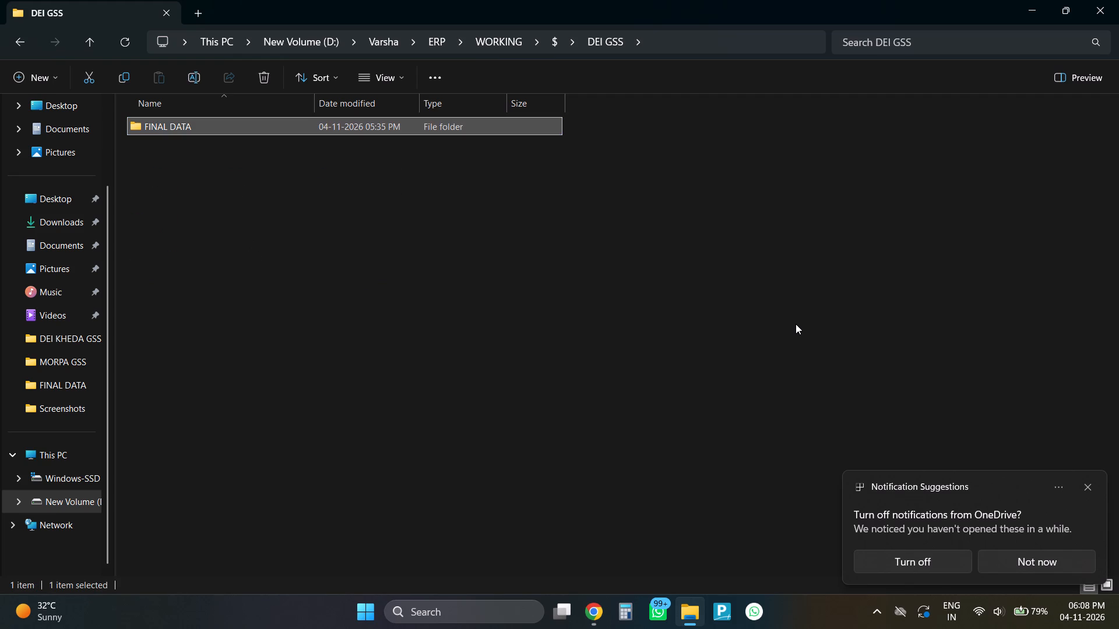
pyautogui.press('Return')
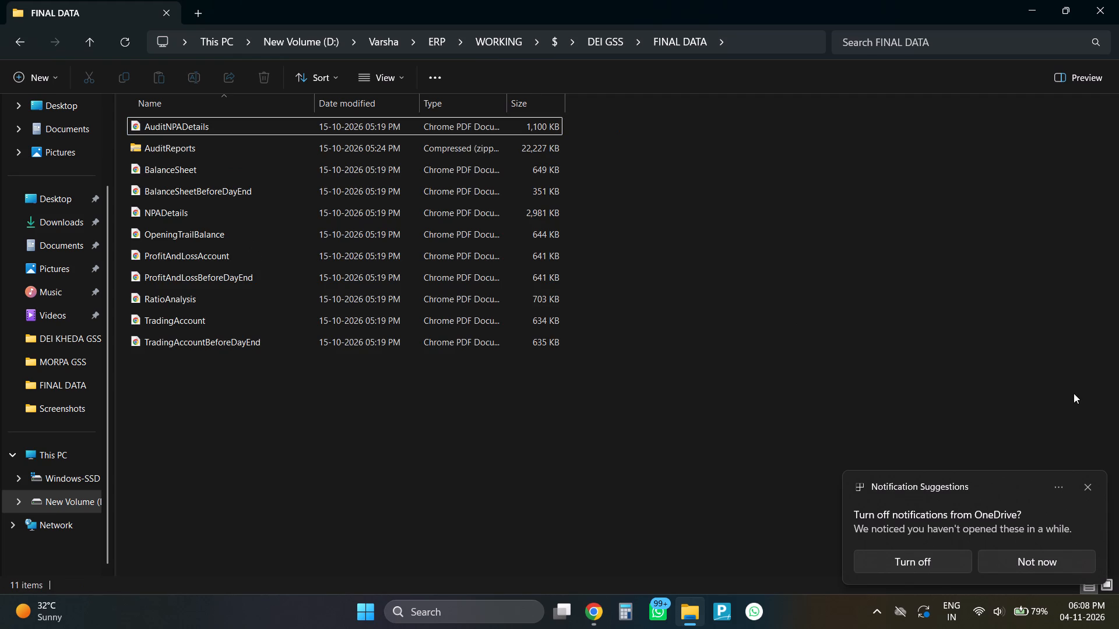
pyautogui.click(85, 40)
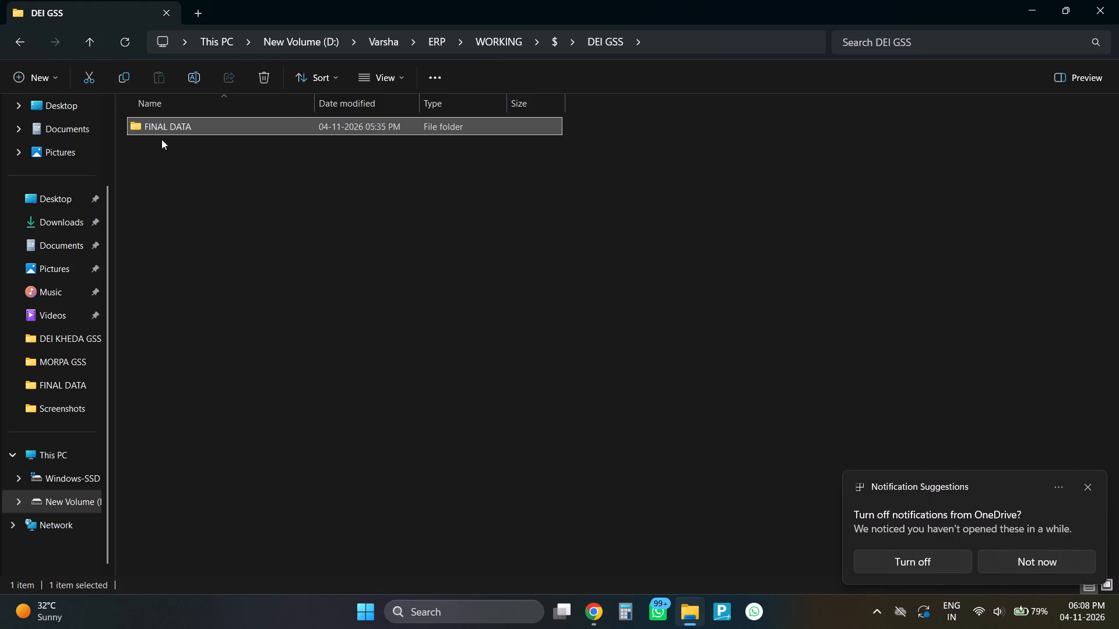
# Go back to the $ folder and create a new folder there named ANKHODA GSS.
pyautogui.click(85, 43)
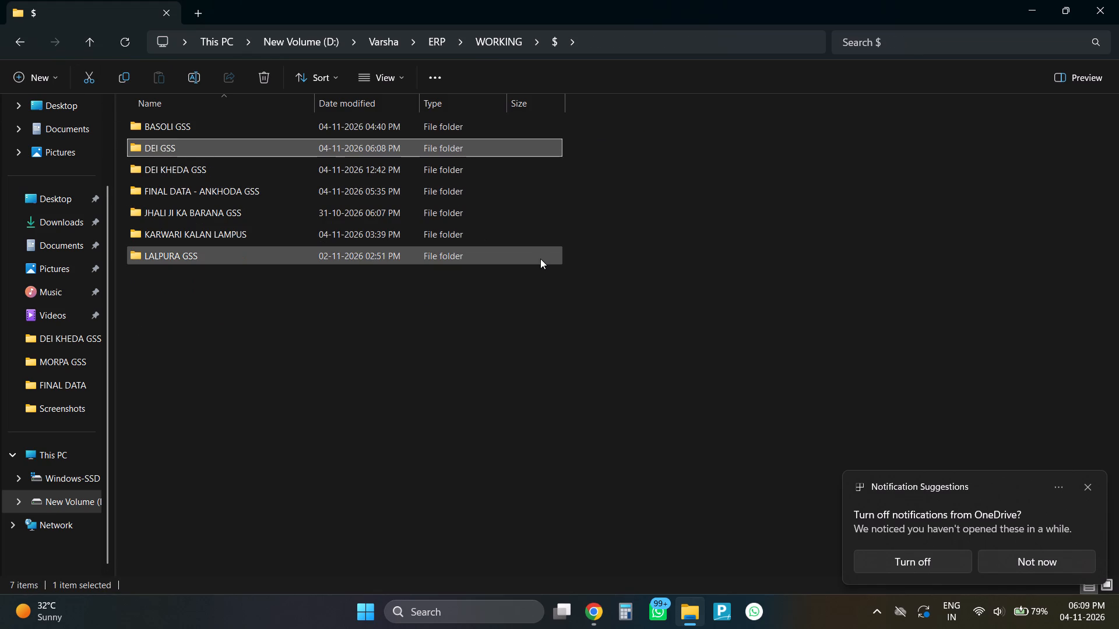
pyautogui.hotkey('ctrl', 'shift', 'n')
pyautogui.write('ANKHODA GSS')
pyautogui.press('Return')
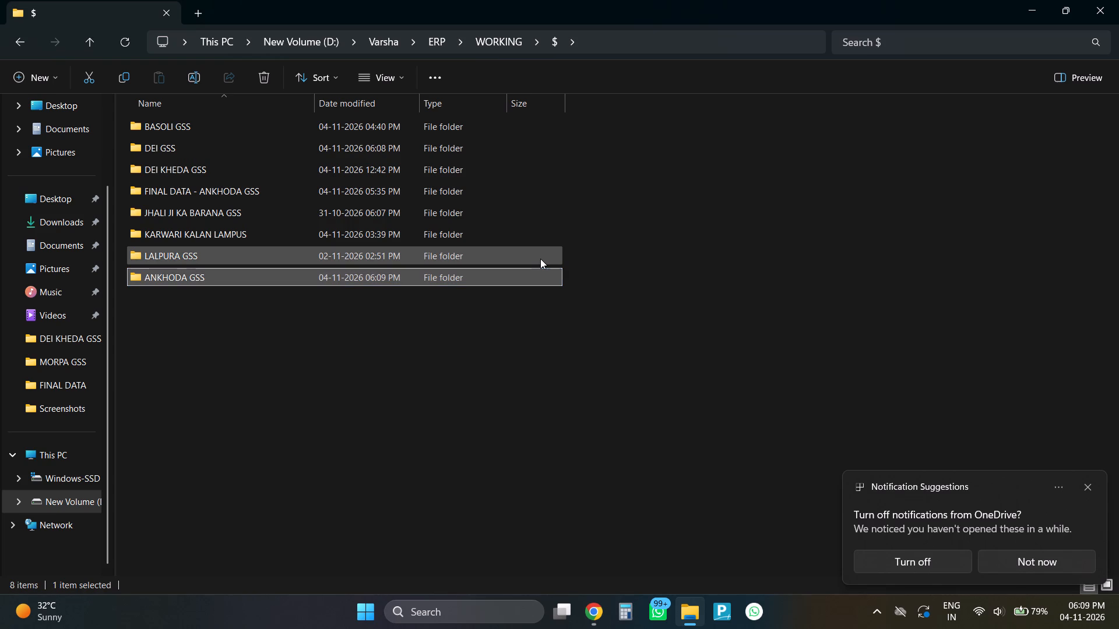
# Move the FINAL DATA - ANKHODA GSS folder into the ANKHODA GSS folder.
pyautogui.press('Up')
pyautogui.press('Up')
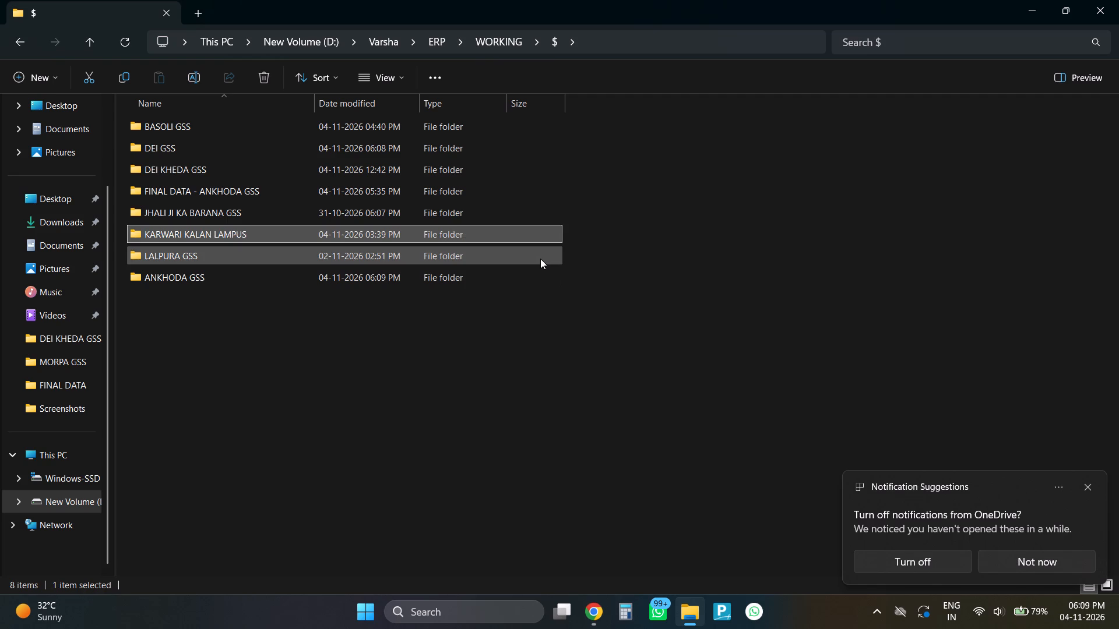
pyautogui.press('Up')
pyautogui.press('Up')
pyautogui.hotkey('ctrl', 'x')
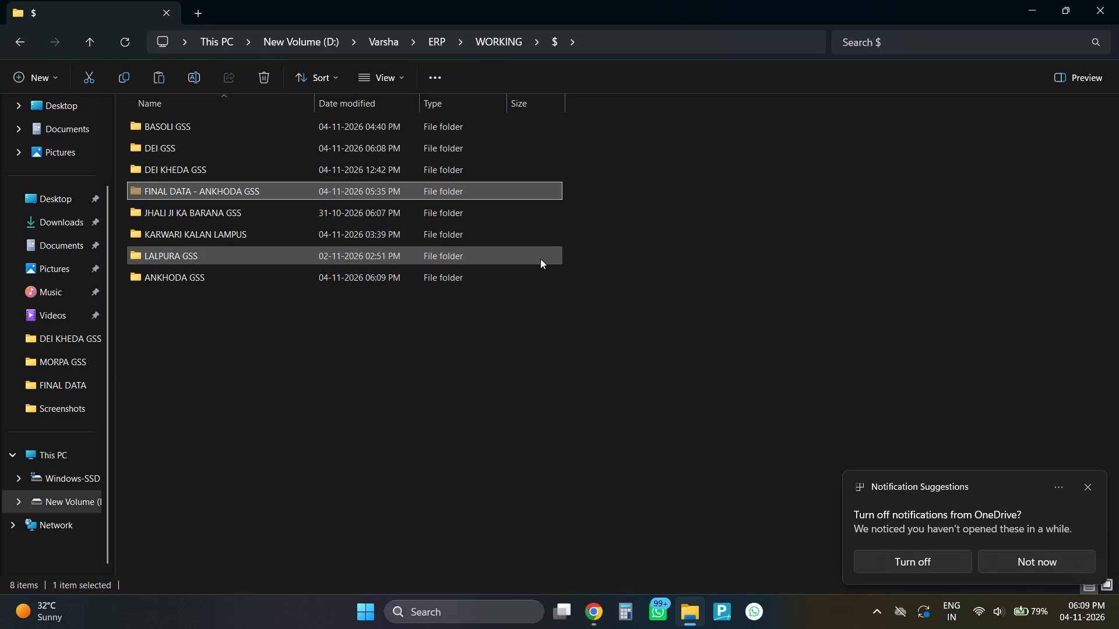
pyautogui.press('Down')
pyautogui.press('Down')
pyautogui.press('Down')
pyautogui.press('Down')
pyautogui.press('Return')
pyautogui.hotkey('ctrl', 'v')
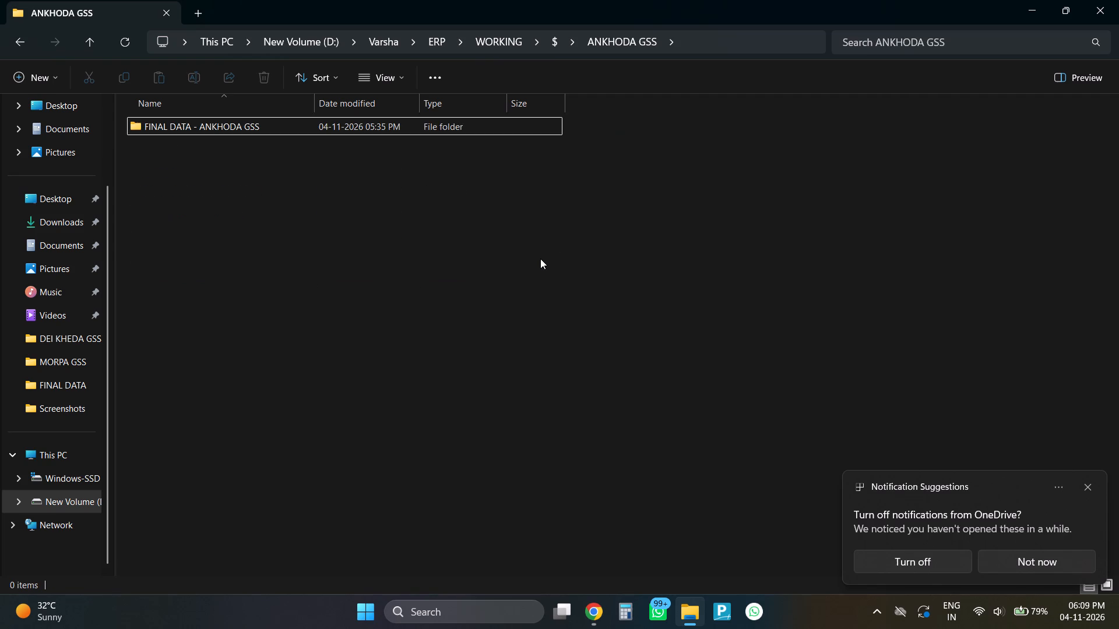
# Rename the FINAL DATA - ANKHODA GSS folder as FINAL DATA.
pyautogui.press('F2')
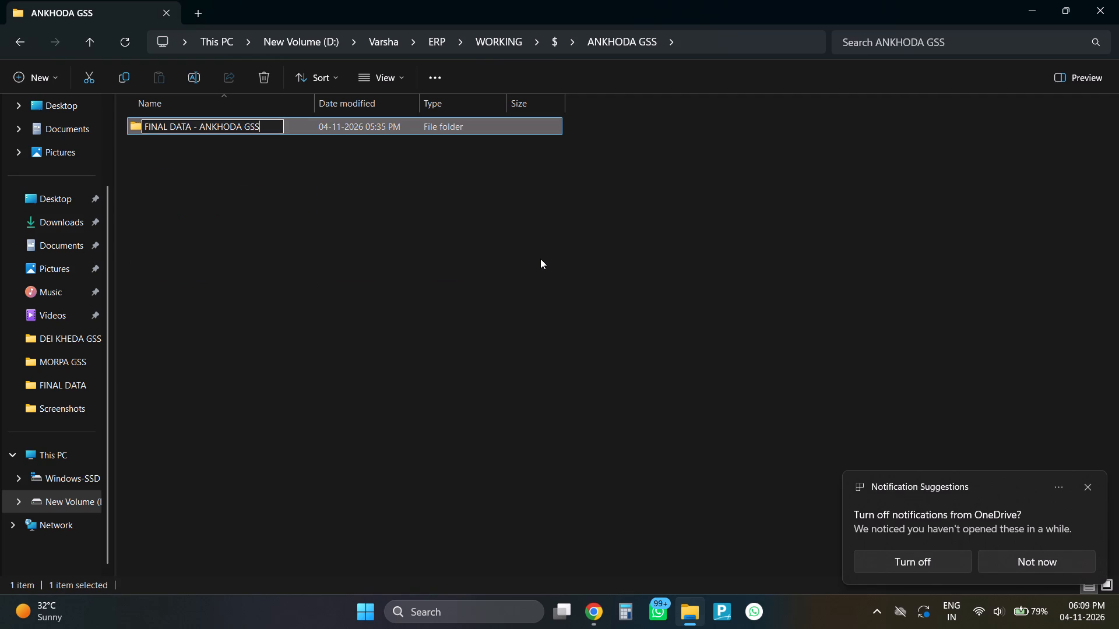
pyautogui.press('Right')
pyautogui.press('BackSpace')
pyautogui.press('BackSpace')
pyautogui.press('BackSpace')
pyautogui.press('BackSpace')
pyautogui.press('BackSpace')
pyautogui.press('BackSpace')
pyautogui.press('BackSpace')
pyautogui.press('BackSpace')
pyautogui.press('BackSpace')
pyautogui.press('BackSpace')
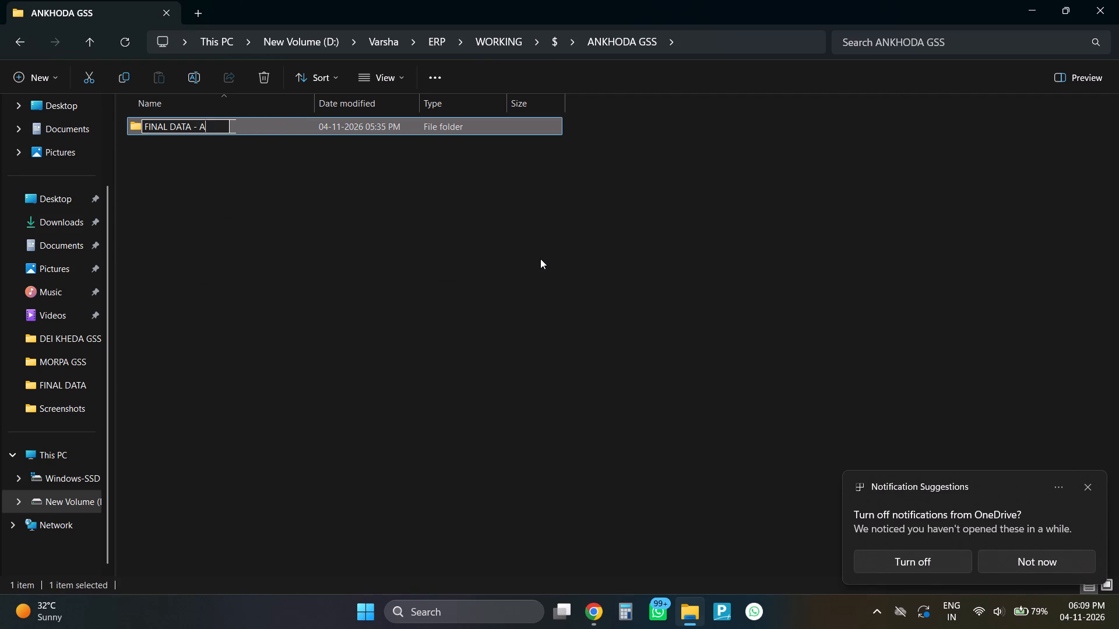
pyautogui.press('BackSpace')
pyautogui.press('BackSpace')
pyautogui.press('BackSpace')
pyautogui.press('Return')
# Check the files inside the FINAL DATA folders of ANKHODA GSS and DEI GSS, ending back in the $ folder.
pyautogui.doubleClick(180, 122)
pyautogui.click(96, 38)
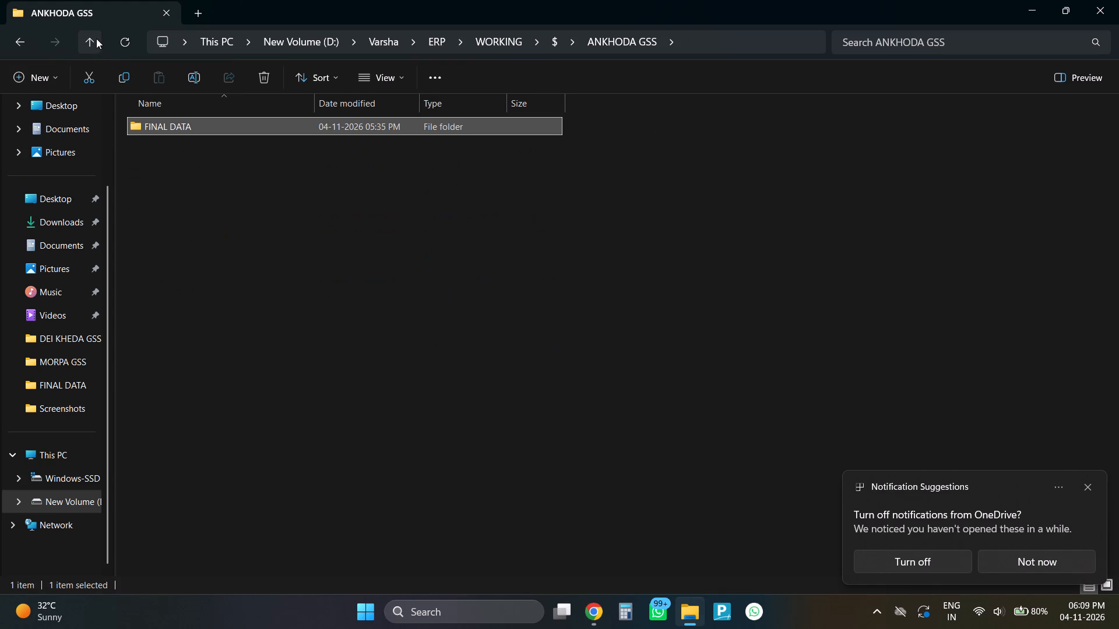
pyautogui.click(96, 38)
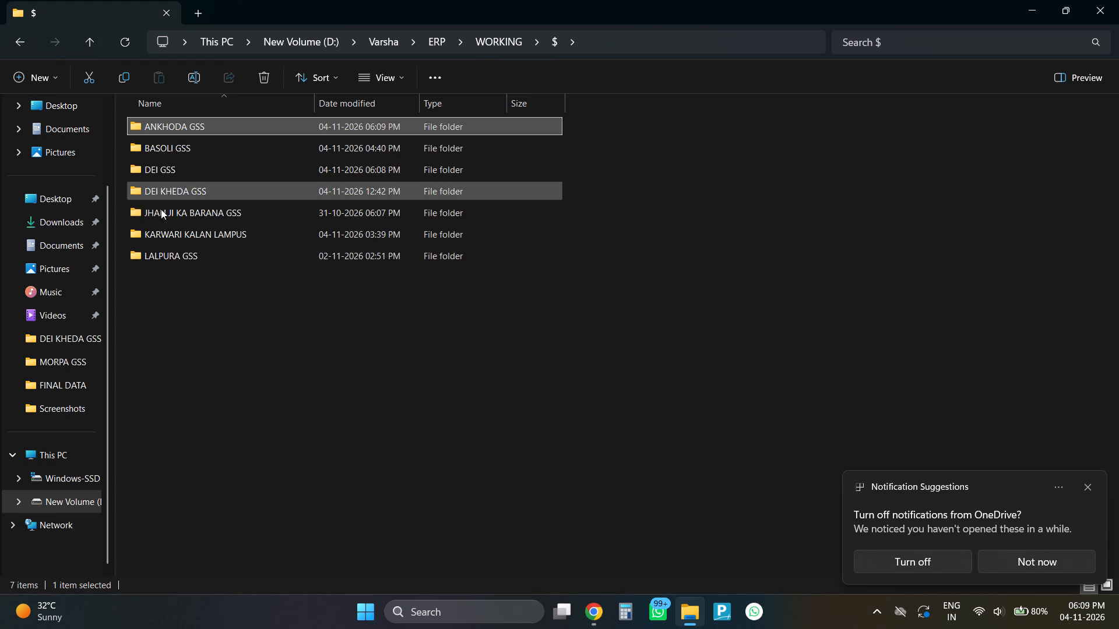
pyautogui.doubleClick(153, 171)
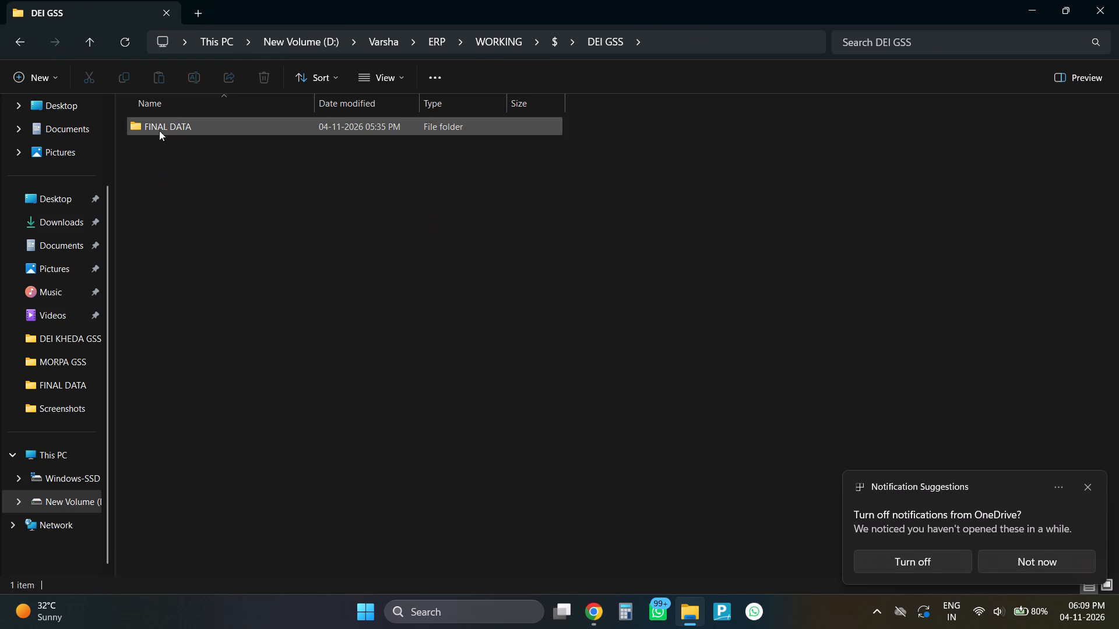
pyautogui.click(181, 131)
pyautogui.click(181, 131)
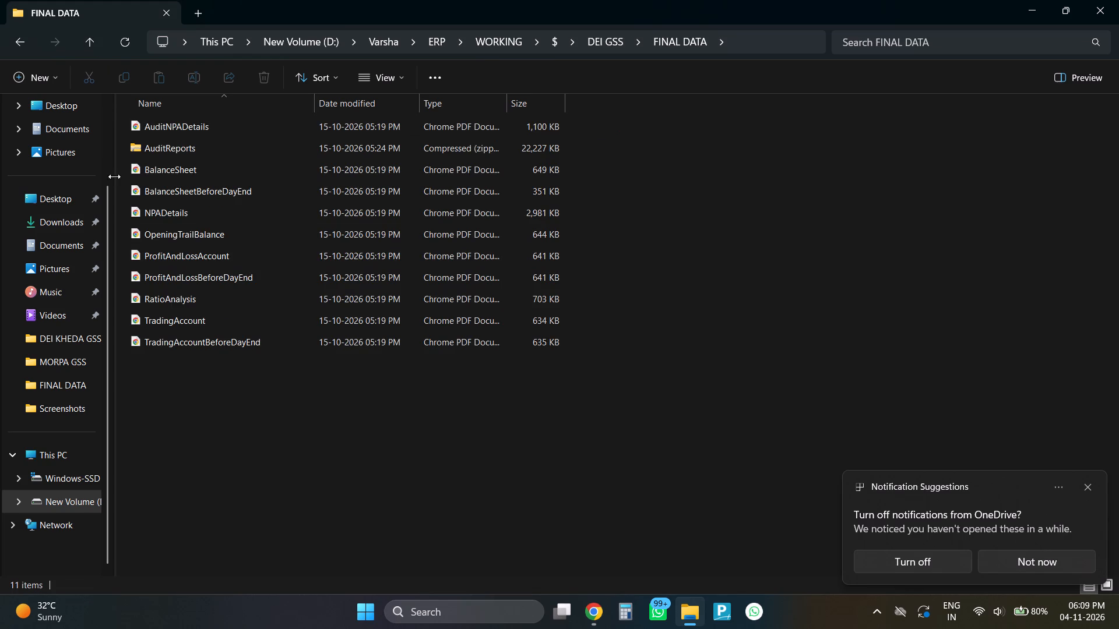
pyautogui.click(92, 42)
pyautogui.click(92, 42)
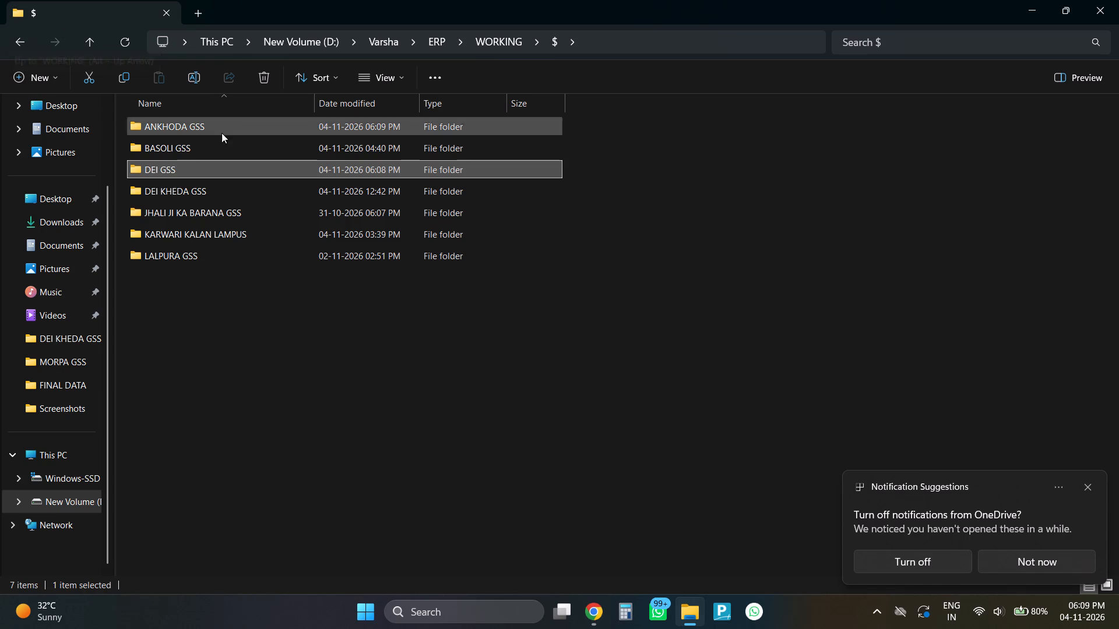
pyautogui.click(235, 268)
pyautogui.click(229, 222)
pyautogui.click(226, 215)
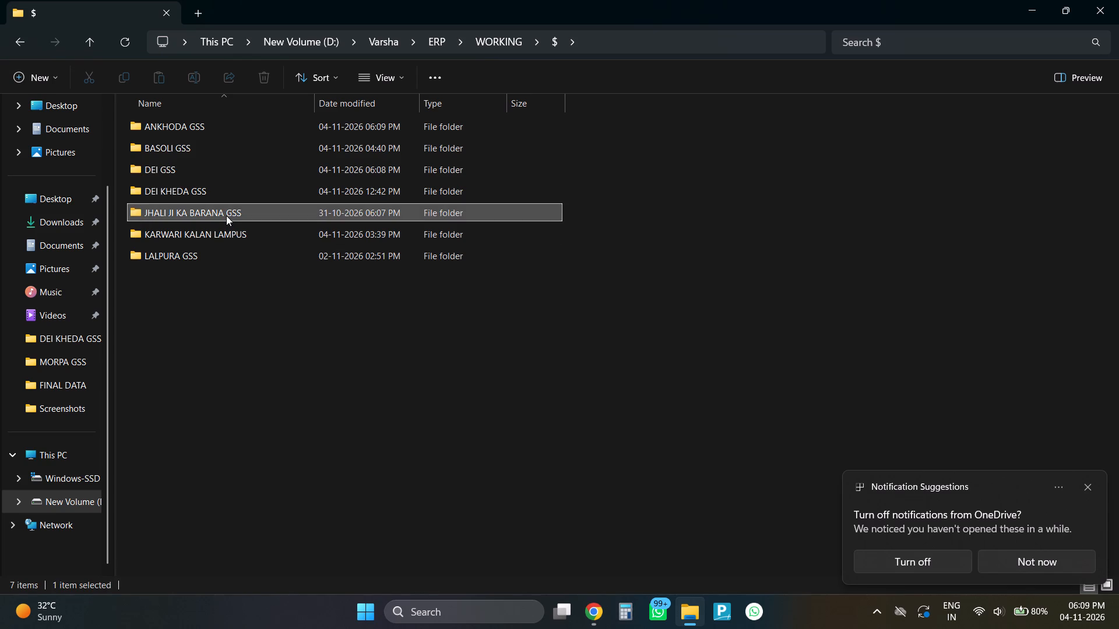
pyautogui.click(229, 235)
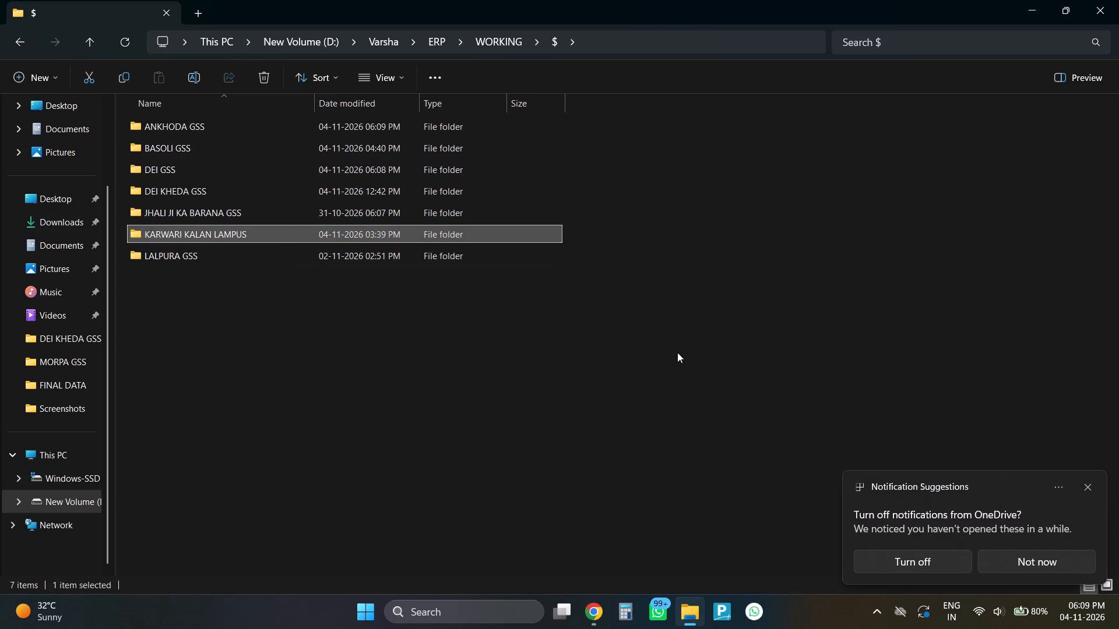
# Dismiss the notification suggestion about OneDrive and clear the folder selection.
pyautogui.click(1088, 485)
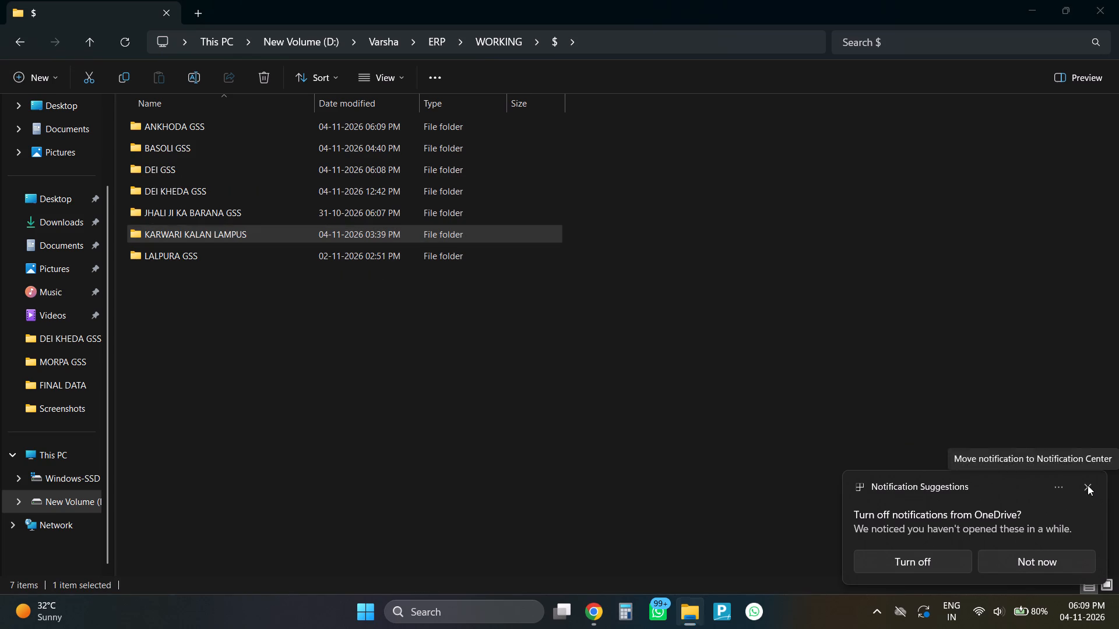
pyautogui.click(664, 375)
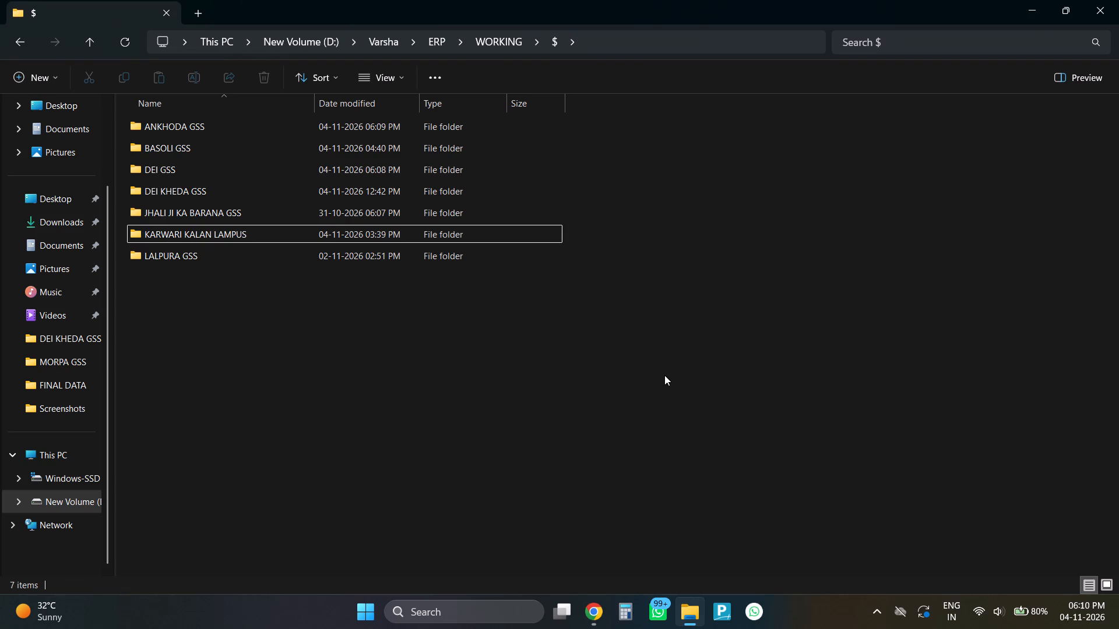
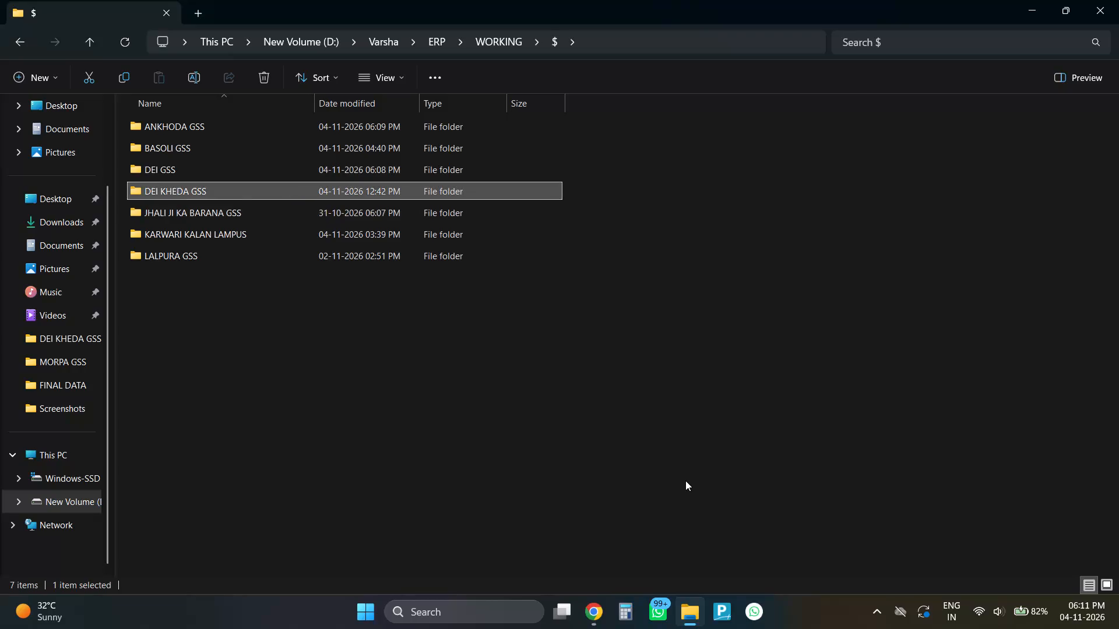
# Open the ID PASSWORD Word document from the DEI KHEDA GSS folder.
pyautogui.press('Return')
pyautogui.press('Down')
pyautogui.press('Down')
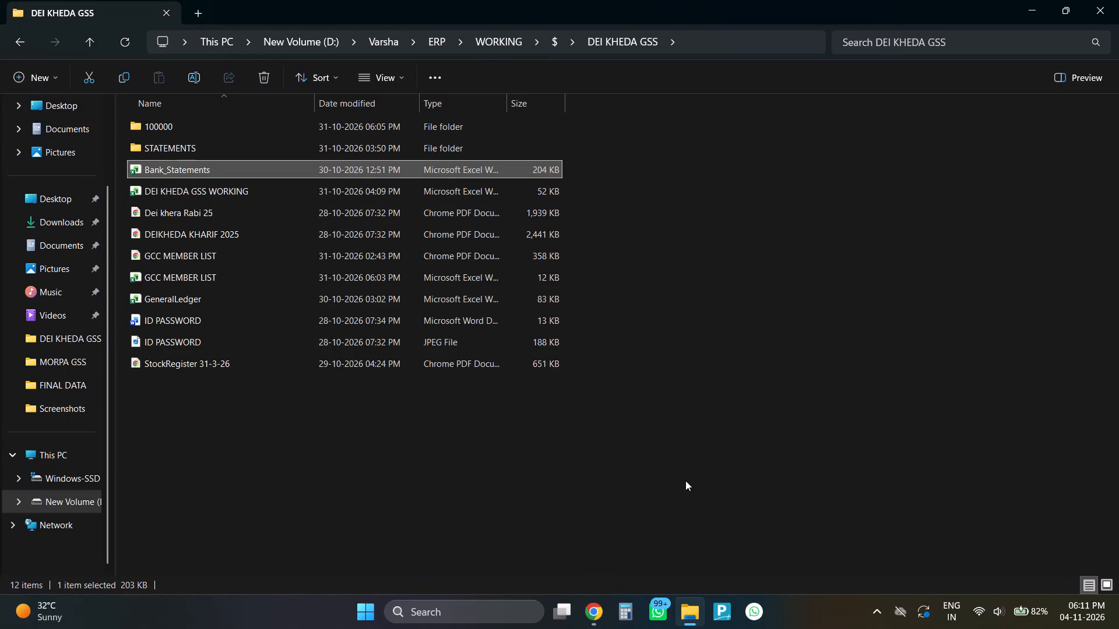
pyautogui.press('Down')
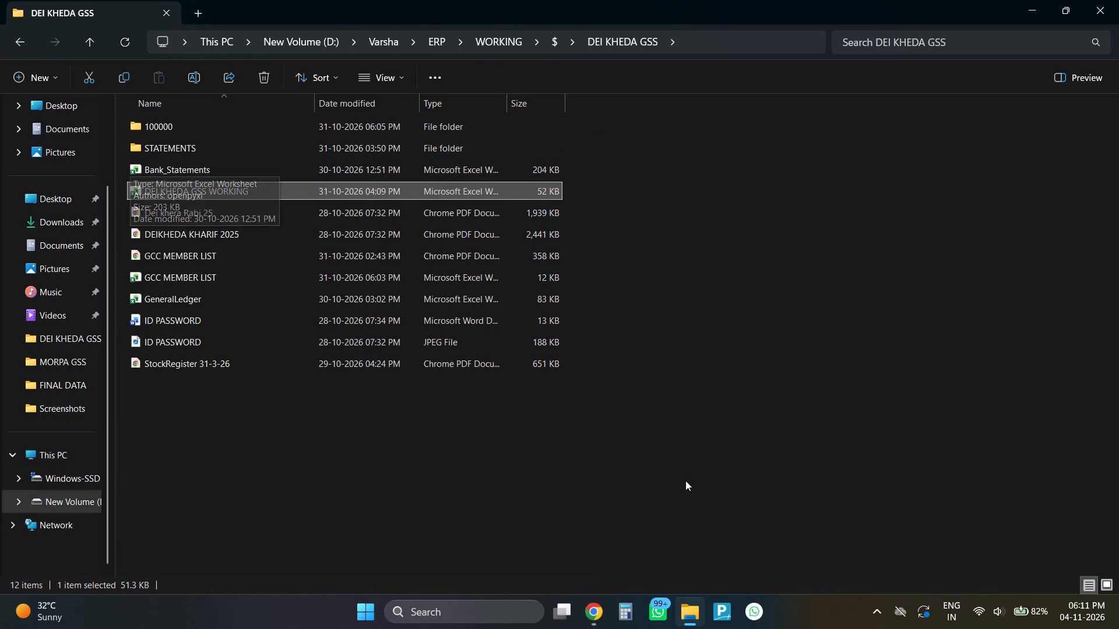
pyautogui.press('Down')
pyautogui.press('Down')
pyautogui.press('Down')
pyautogui.press('Down')
pyautogui.press('Down')
pyautogui.press('Down')
pyautogui.press('Down')
pyautogui.press('Up')
pyautogui.press('Return')
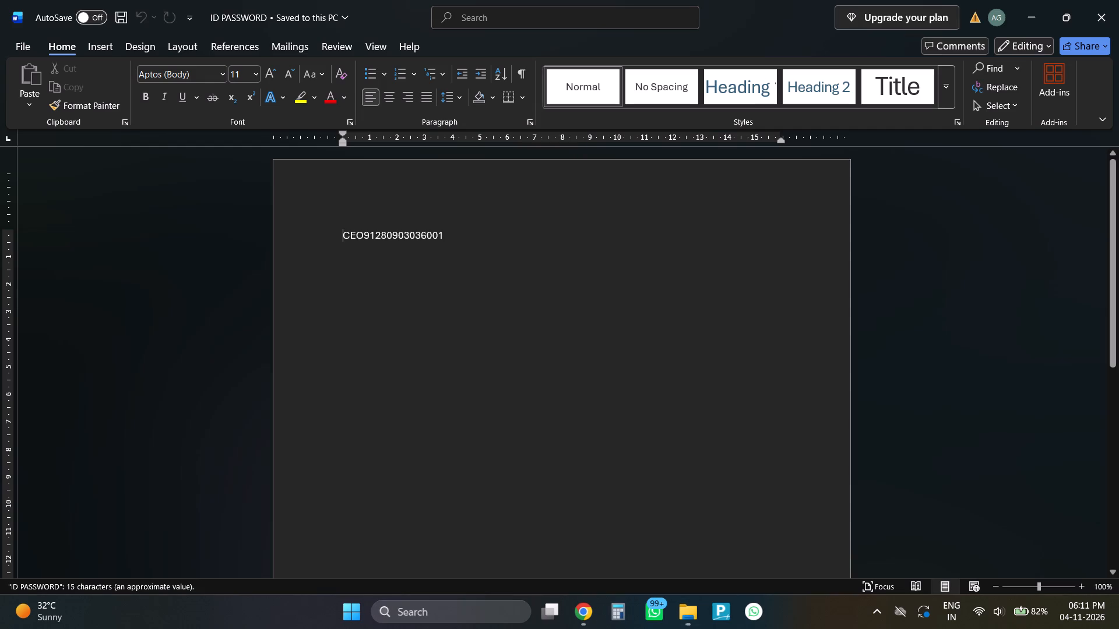
# Launch TallyPrime and return to the ID PASSWORD document in Word.
pyautogui.click(715, 613)
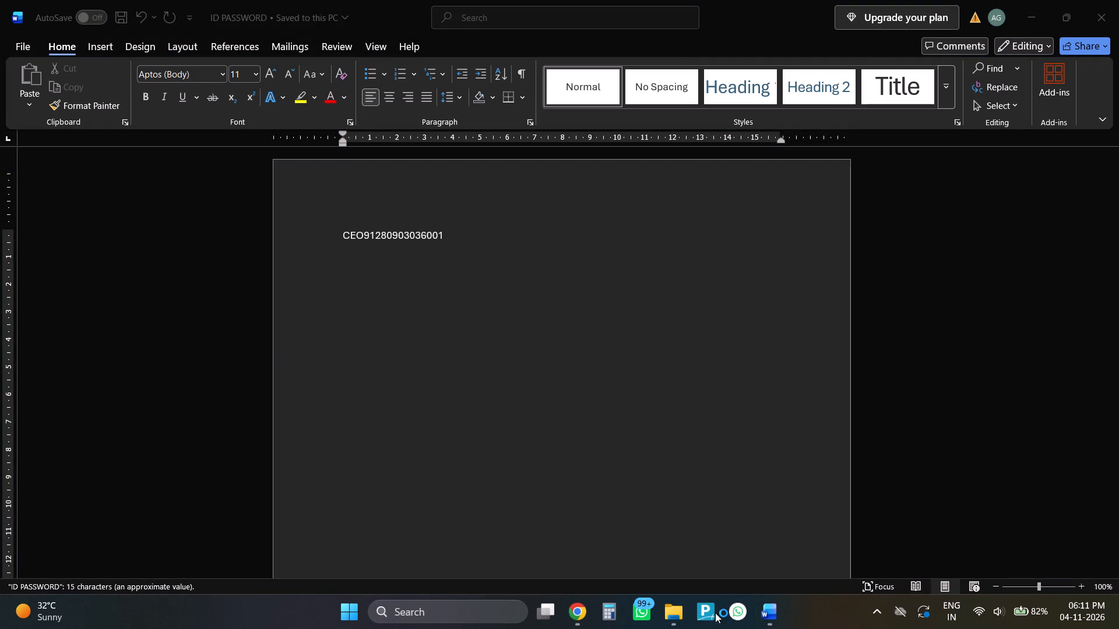
pyautogui.hotkey('alt', 'Tab')
# Copy the login ID from the ID PASSWORD document.
pyautogui.doubleClick(402, 235)
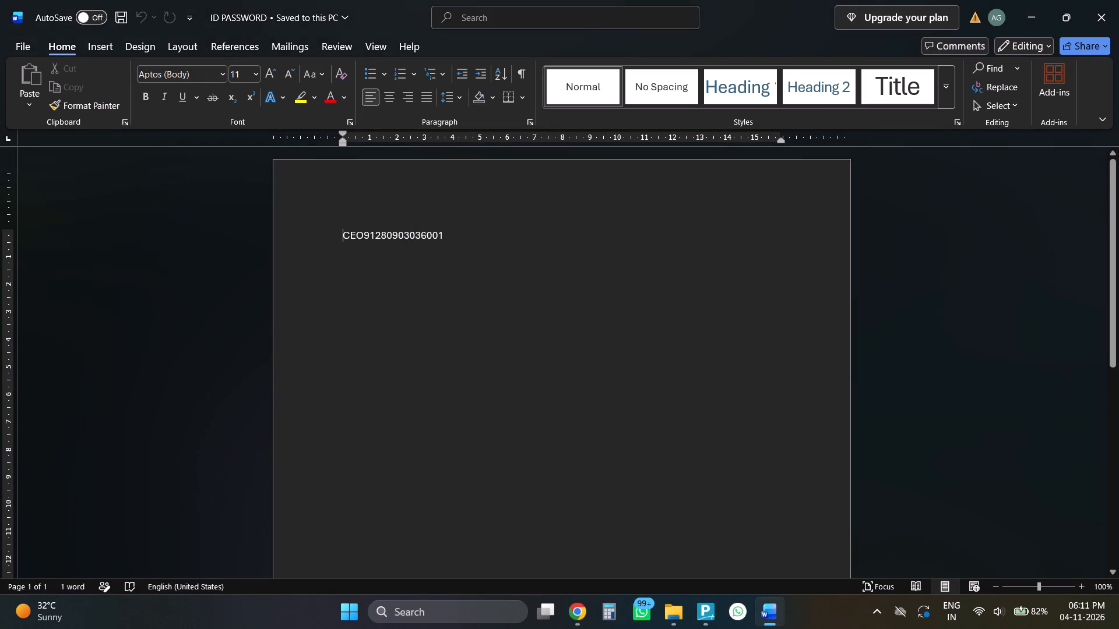
pyautogui.hotkey('ctrl', 'c')
pyautogui.hotkey('ctrl', 'c')
pyautogui.hotkey('ctrl', 'c')
# Switch to Chrome and close the window showing the Incorporation of Company page.
pyautogui.hotkey('alt', 'Tab')
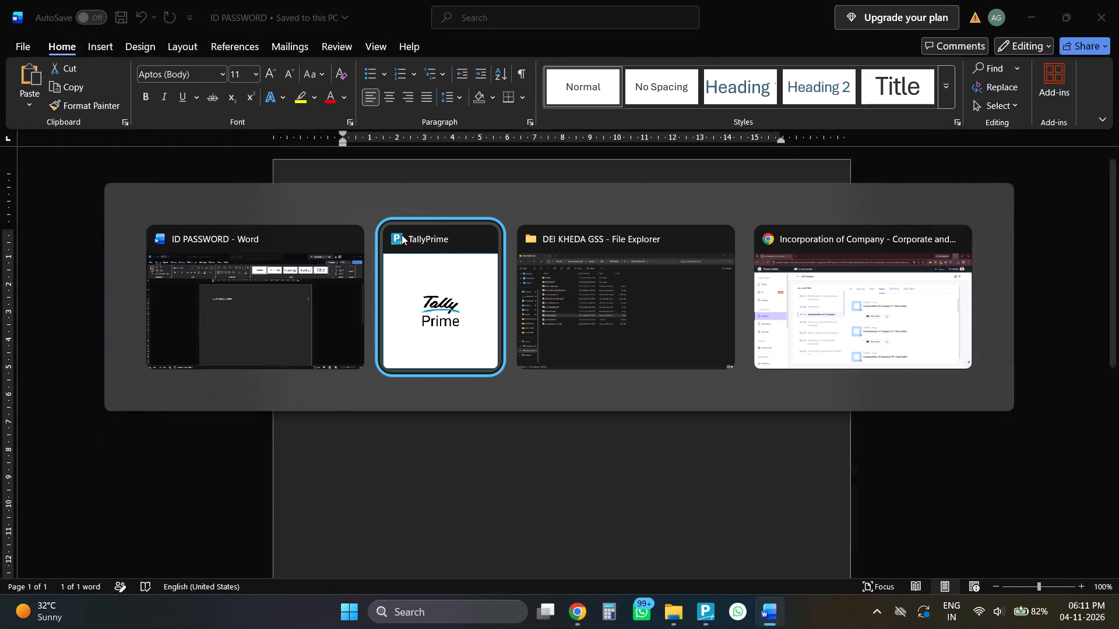
pyautogui.hotkey('alt', 'Tab')
pyautogui.hotkey('alt', 'Tab')
pyautogui.click(1118, 0)
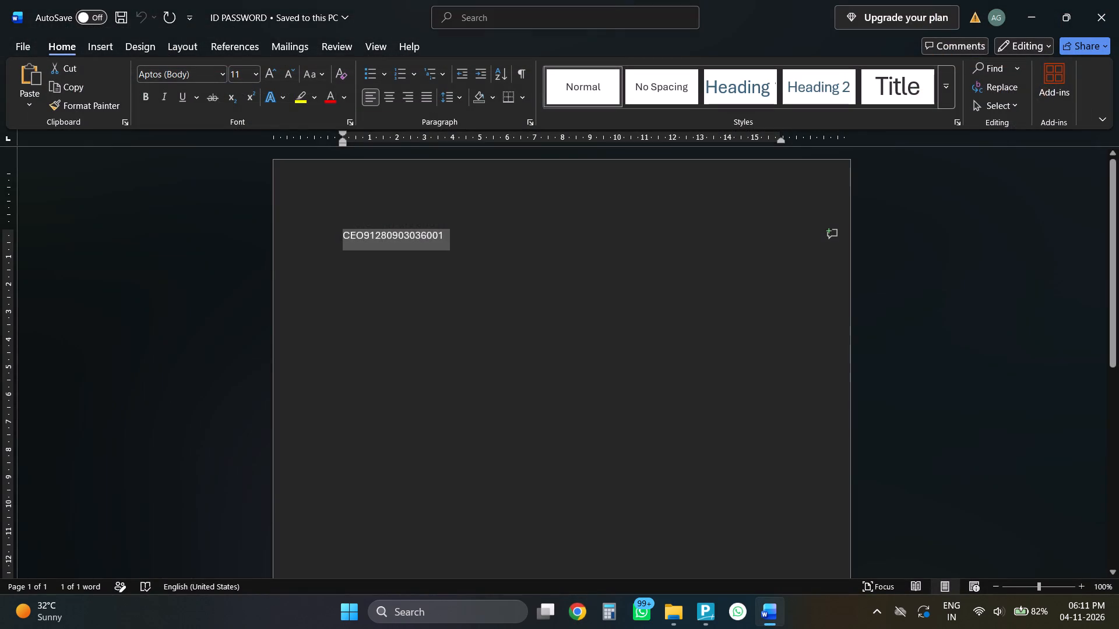
# Open a new Chrome window and load the Unite login site at rj4.uniteerp.in.
pyautogui.click(590, 611)
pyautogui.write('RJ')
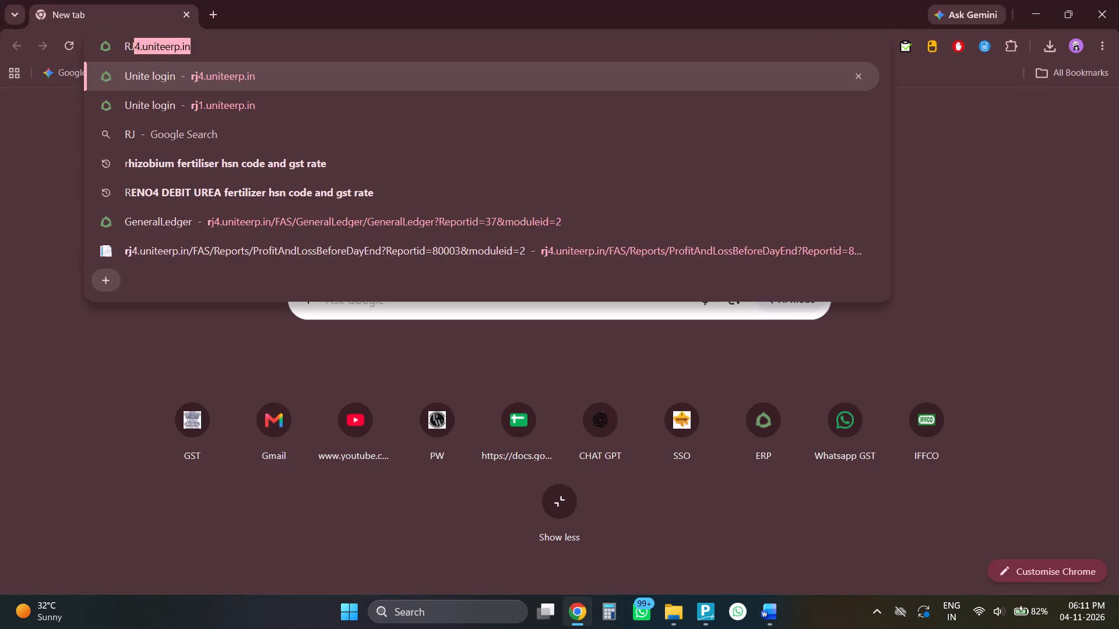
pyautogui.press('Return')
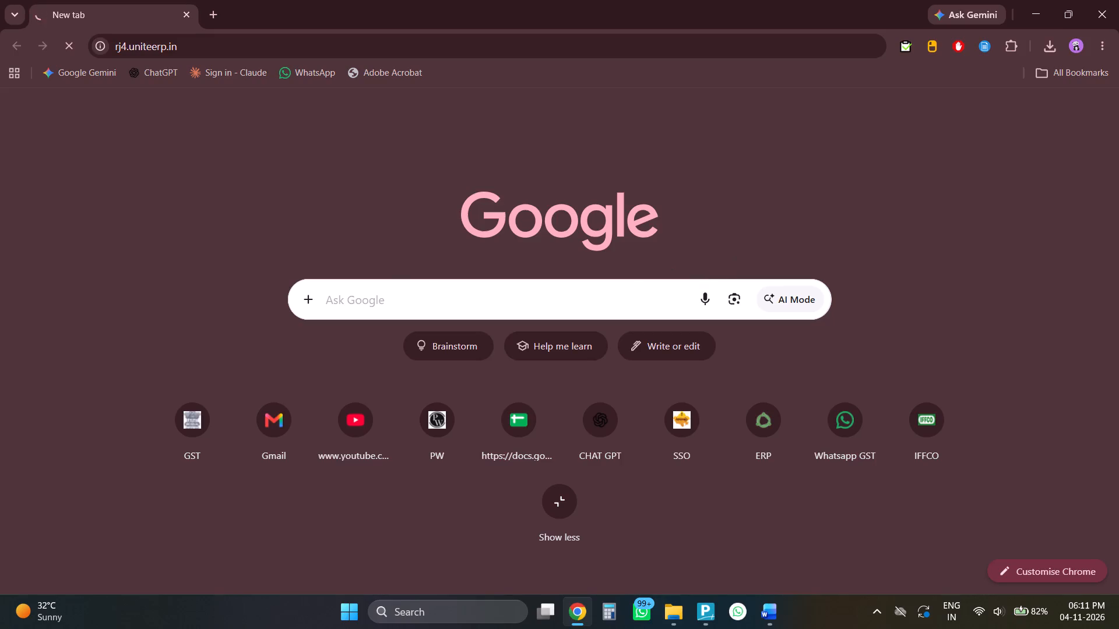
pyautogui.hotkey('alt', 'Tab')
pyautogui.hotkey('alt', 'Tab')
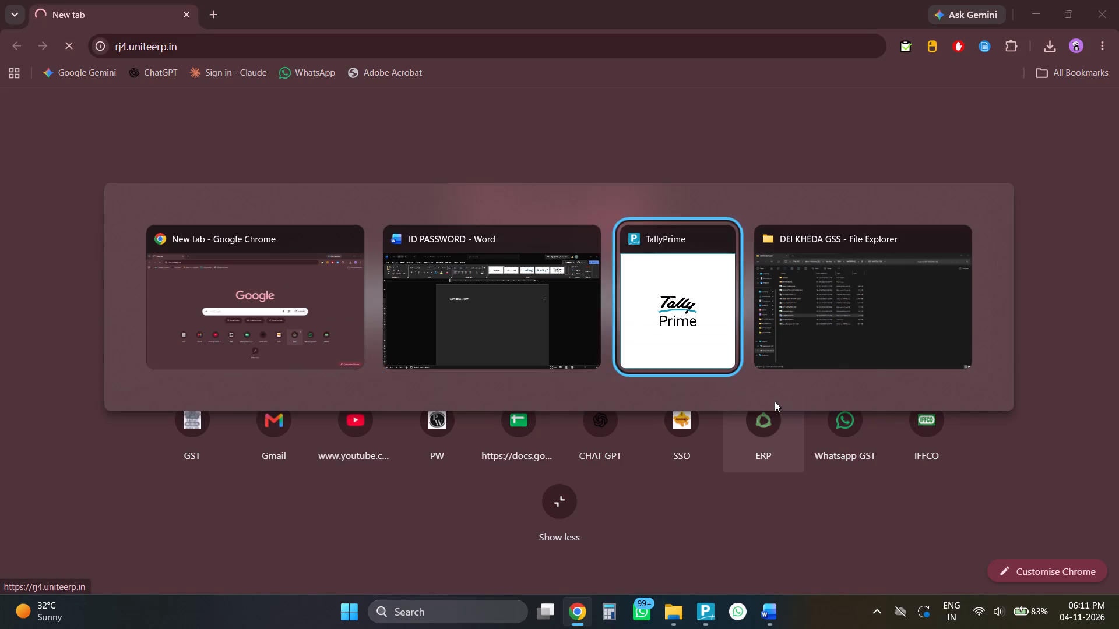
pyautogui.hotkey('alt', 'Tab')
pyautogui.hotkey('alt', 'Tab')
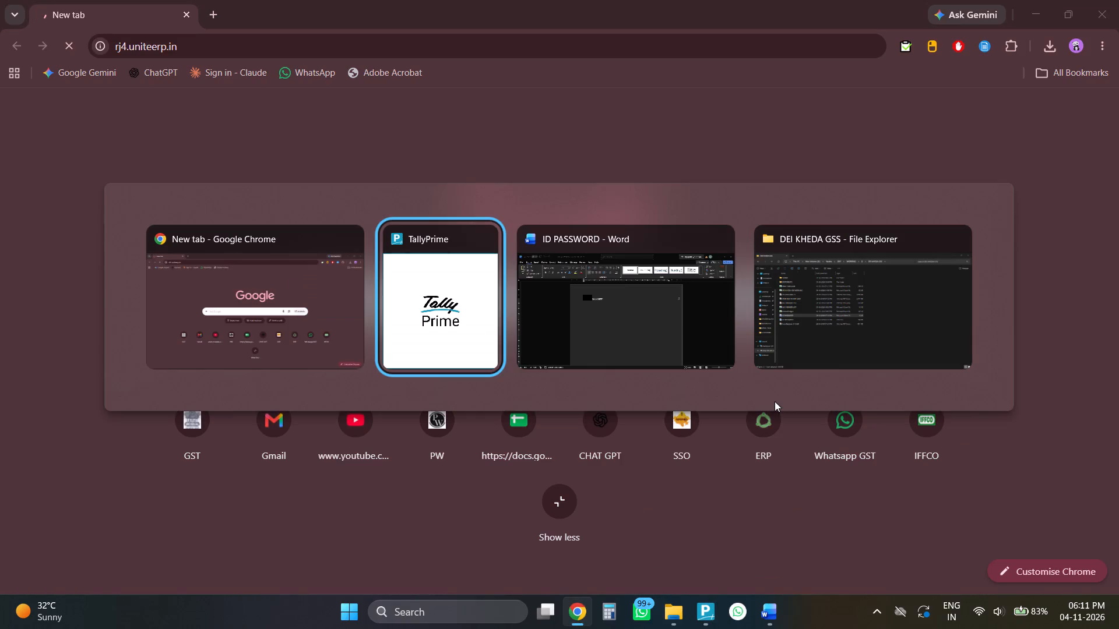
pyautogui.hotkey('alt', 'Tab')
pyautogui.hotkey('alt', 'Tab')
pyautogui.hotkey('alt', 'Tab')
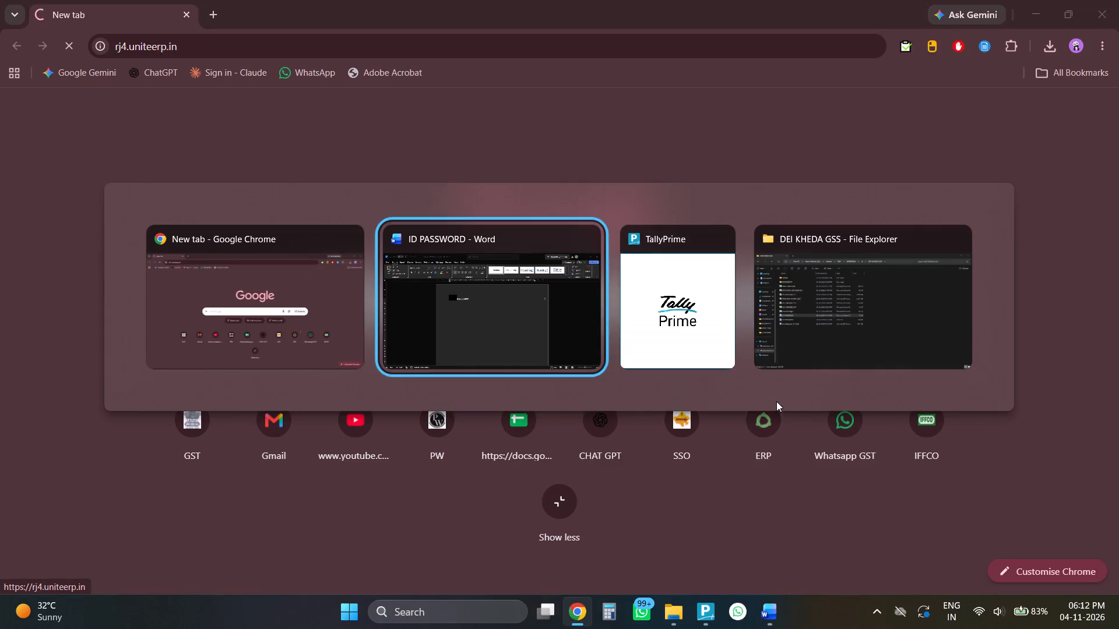
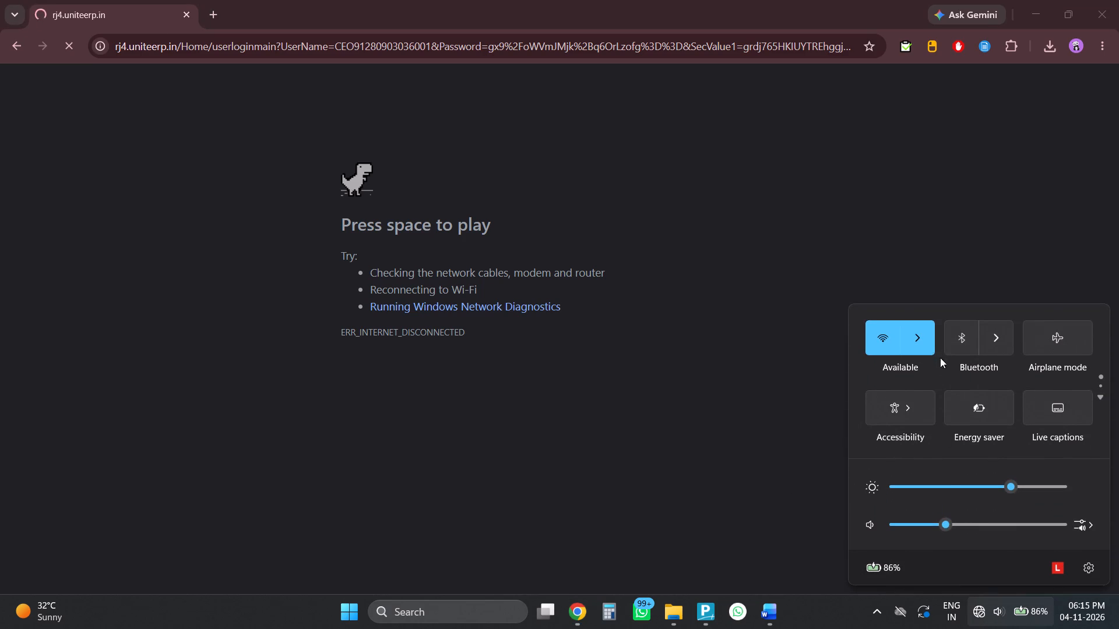
# Connect the computer to the Airtel_C.A. Office Wi-Fi network.
pyautogui.click(923, 343)
pyautogui.click(940, 358)
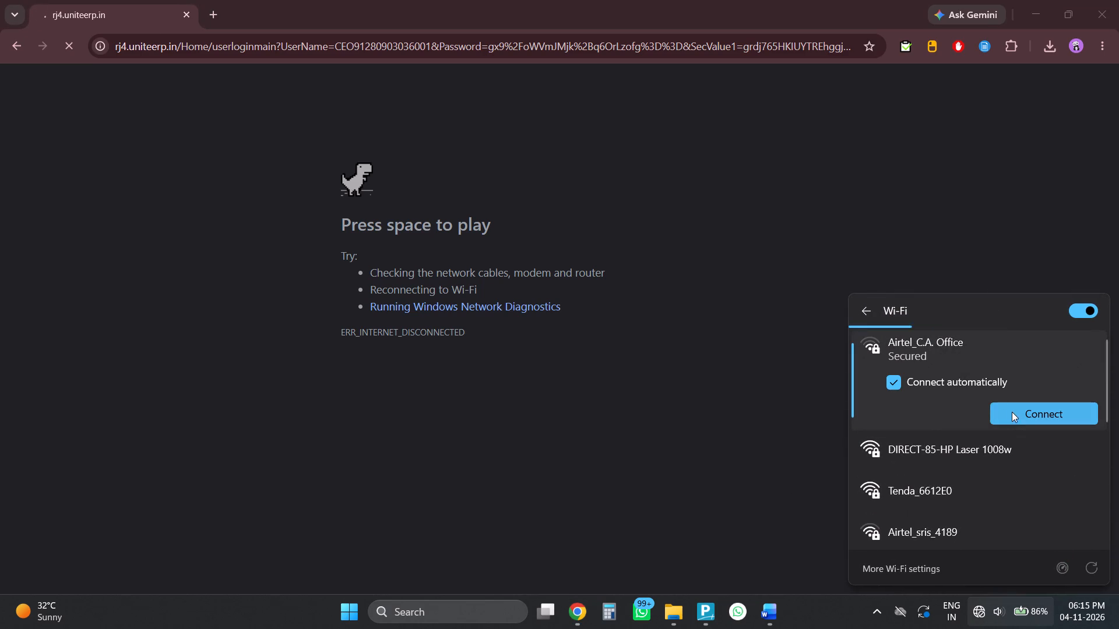
pyautogui.click(1012, 412)
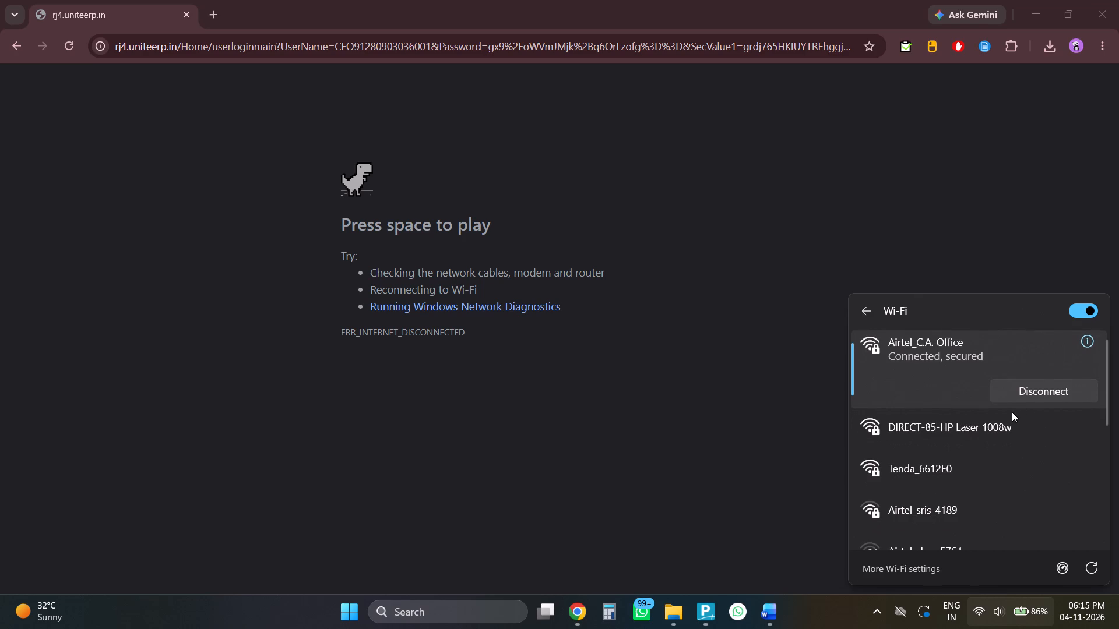
pyautogui.click(857, 332)
# Reload the rj4.uniteerp.in login page.
pyautogui.press('F5')
pyautogui.press('F5')
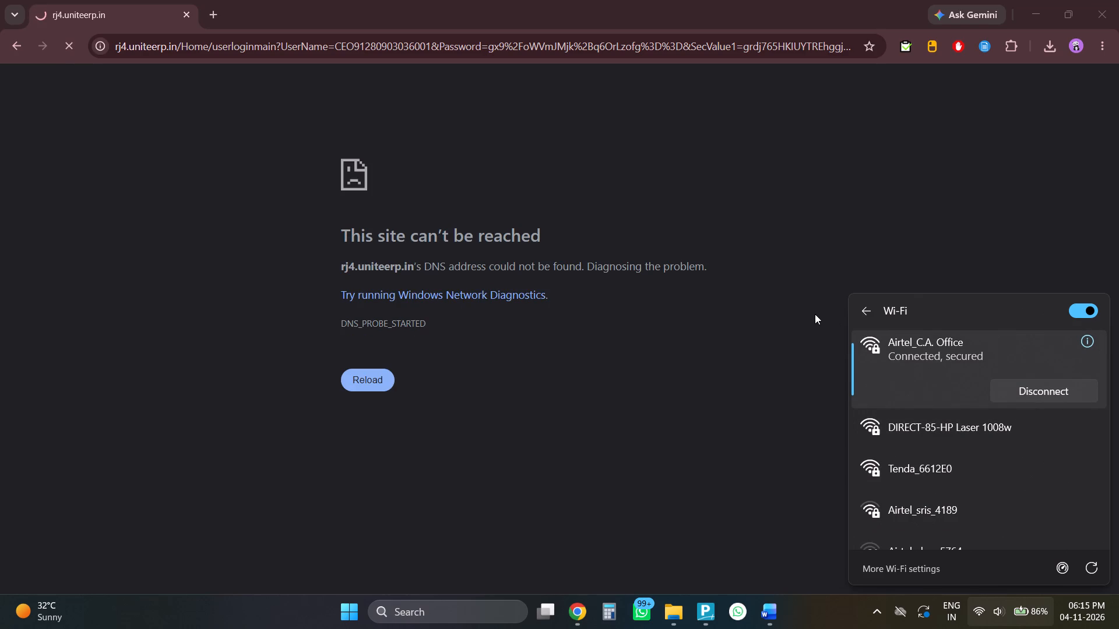
pyautogui.click(356, 384)
# Switch to TallyPrime and browse the list of companies to the Varsha folder on drive D.
pyautogui.hotkey('alt', 'Tab')
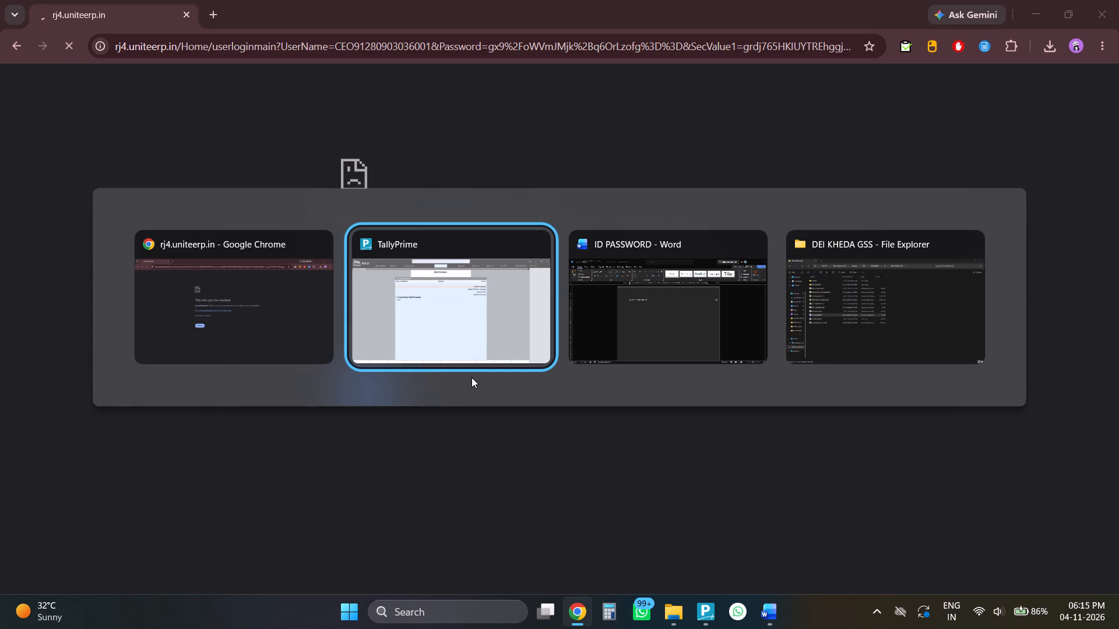
pyautogui.press('Down')
pyautogui.press('Down')
pyautogui.press('Down')
pyautogui.press('Return')
pyautogui.press('Down')
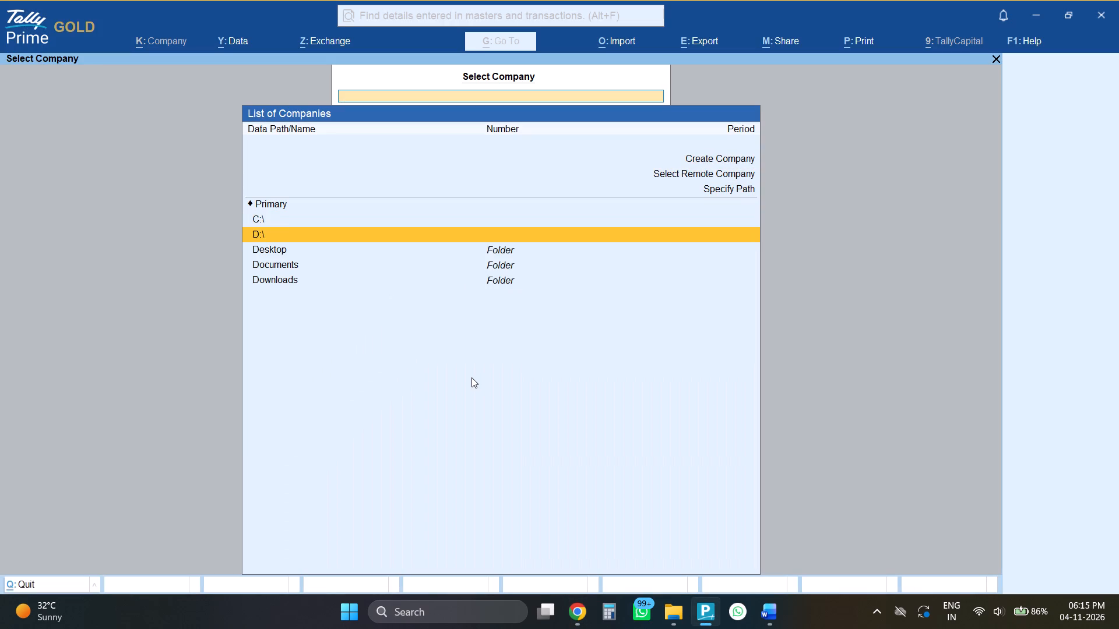
pyautogui.press('Return')
pyautogui.press('Down')
pyautogui.press('Return')
# Browse from the Varsha folder into ERP and its WORKING subfolder.
pyautogui.press('Down')
pyautogui.press('Down')
pyautogui.press('Down')
pyautogui.press('Down')
pyautogui.press('Down')
pyautogui.press('Down')
pyautogui.press('Down')
pyautogui.press('Down')
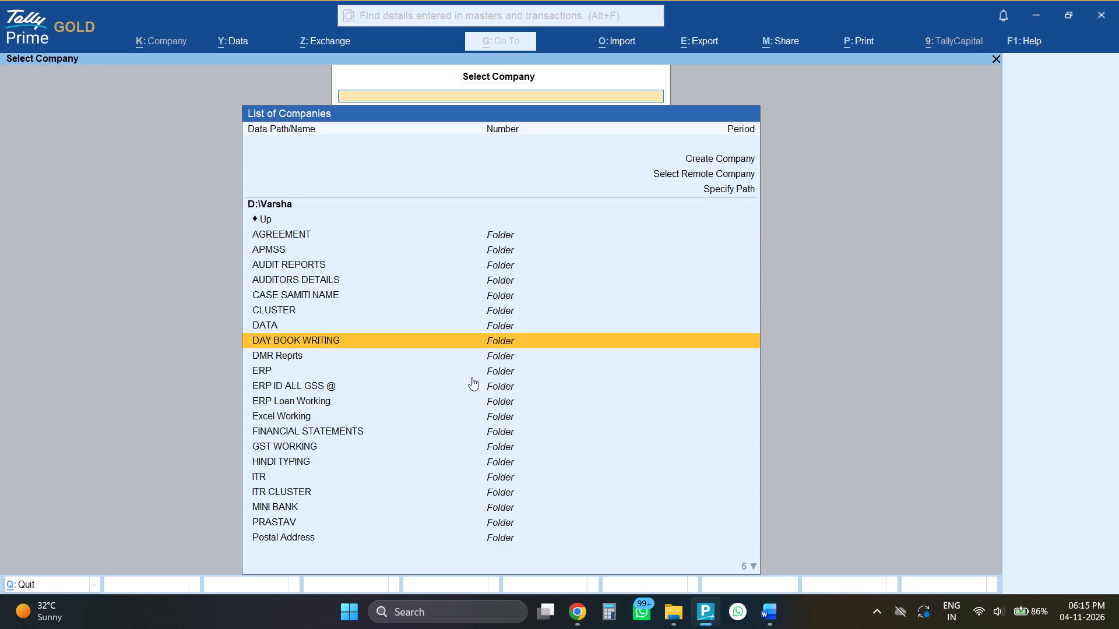
pyautogui.press('Down')
pyautogui.press('Return')
pyautogui.press('Down')
pyautogui.press('Down')
pyautogui.press('Return')
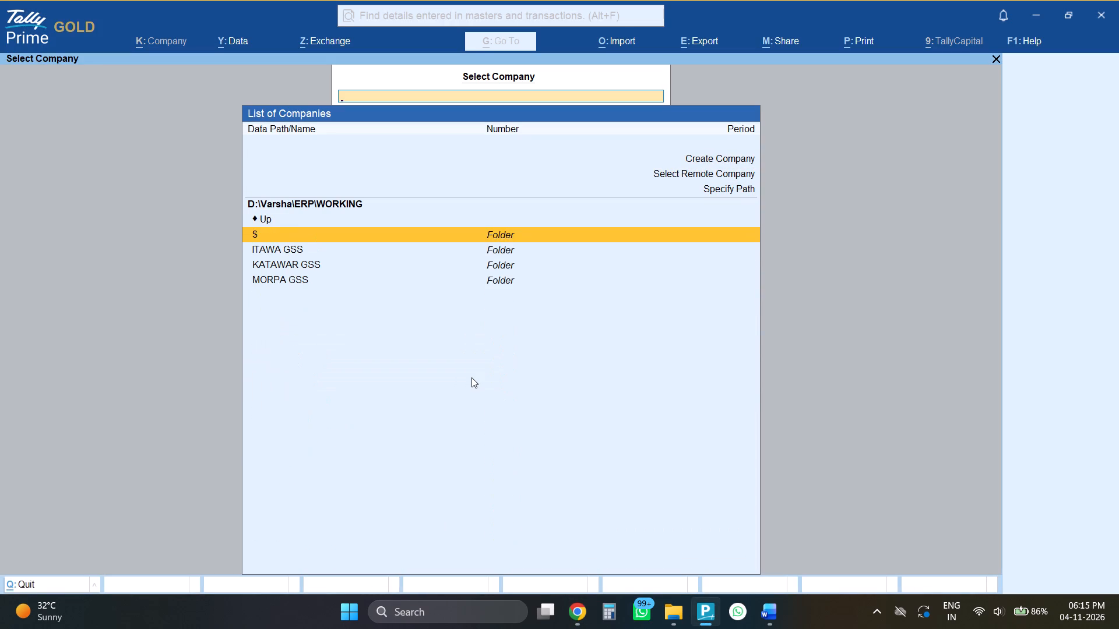
# Load the Dei Kheda Gss company from the DEI KHEDA GSS folder inside the $ folder.
pyautogui.press('Return')
pyautogui.press('Down')
pyautogui.press('Down')
pyautogui.press('Down')
pyautogui.press('Up')
pyautogui.press('Down')
pyautogui.press('Return')
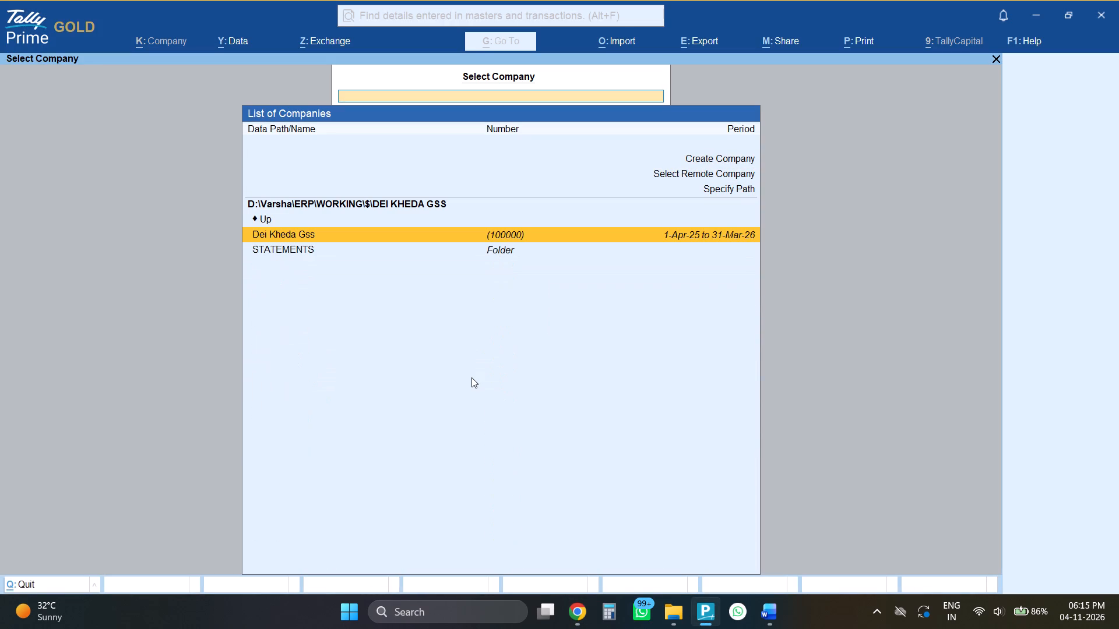
pyautogui.press('Return')
# Display the company's trial balance in detailed format.
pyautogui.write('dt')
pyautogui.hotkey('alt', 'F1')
# Configure the trial balance with Show Opening Balance and Show Transactions both set to Yes.
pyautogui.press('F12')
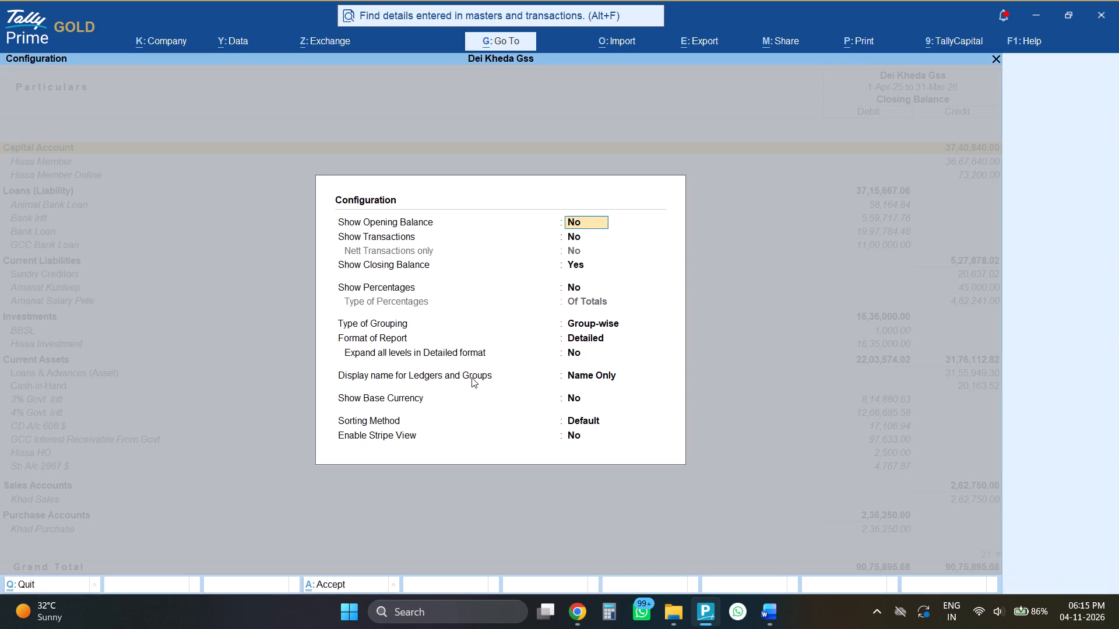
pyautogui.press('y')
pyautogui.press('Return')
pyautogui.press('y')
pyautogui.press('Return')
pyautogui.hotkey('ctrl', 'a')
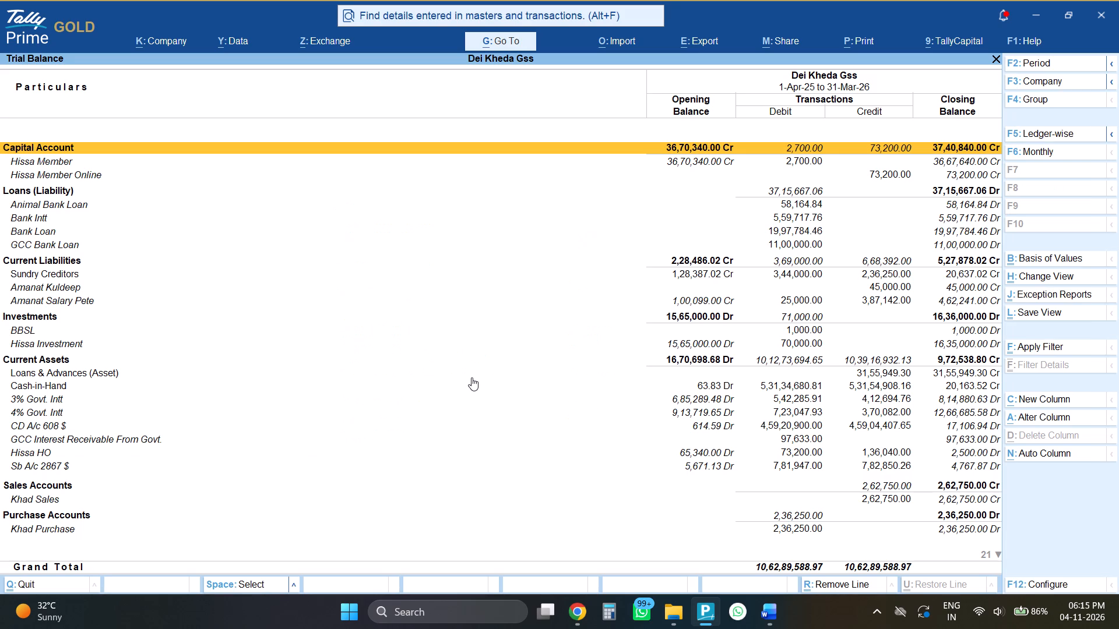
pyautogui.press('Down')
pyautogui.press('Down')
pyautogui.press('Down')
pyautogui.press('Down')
# Switch to the rj4.uniteerp.in page in Google Chrome.
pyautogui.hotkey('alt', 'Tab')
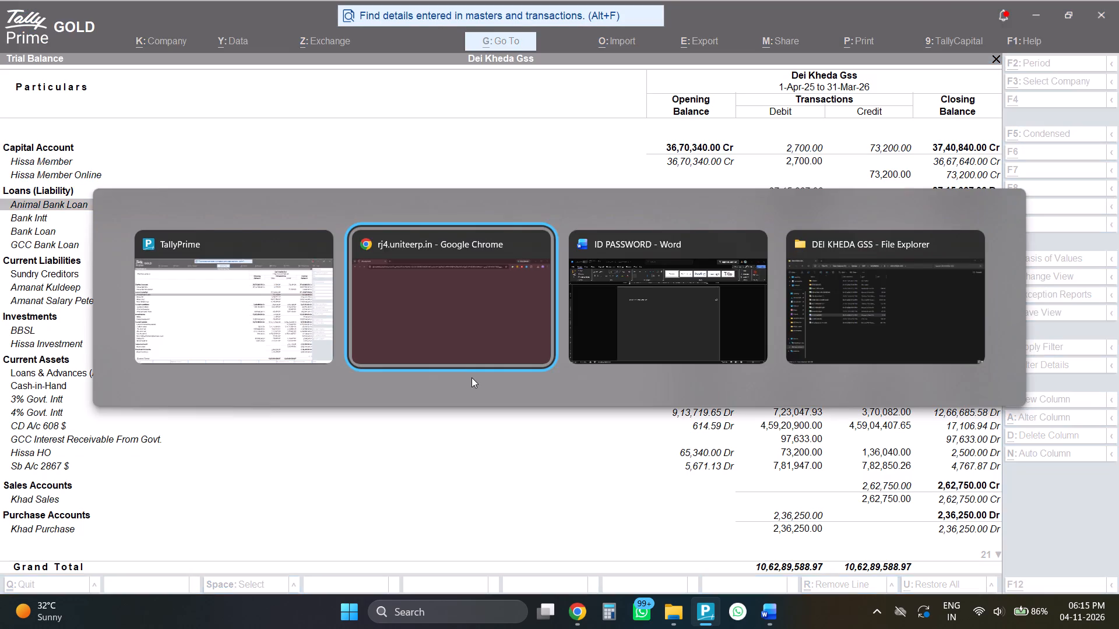
# Reload the ERP site in Google Chrome and dismiss the PACS data alerts on its home page.
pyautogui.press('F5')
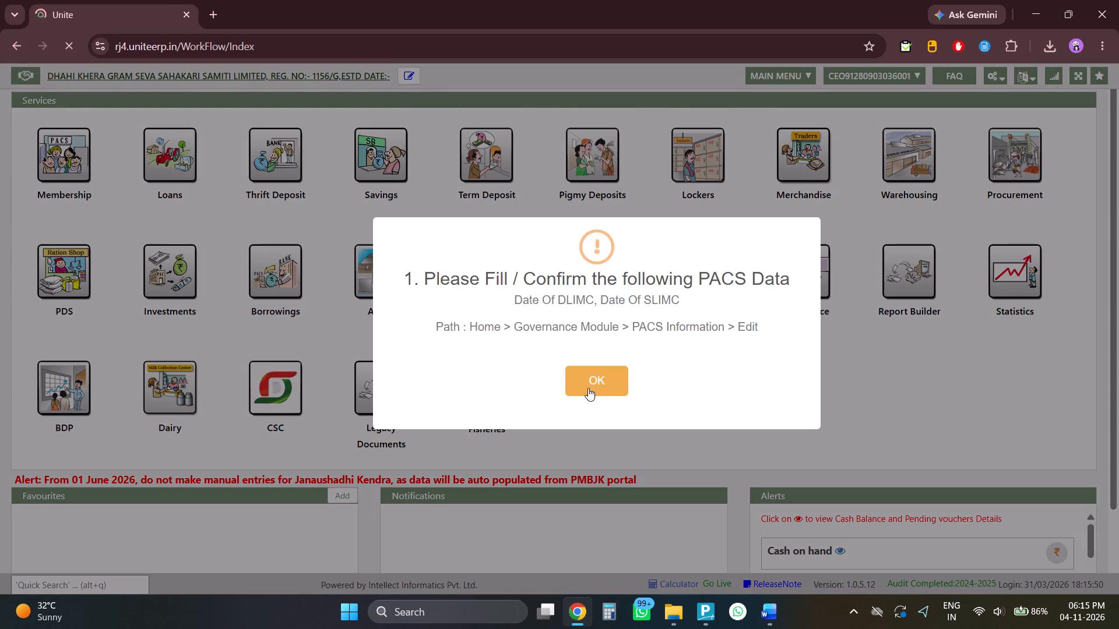
pyautogui.click(588, 388)
pyautogui.click(596, 381)
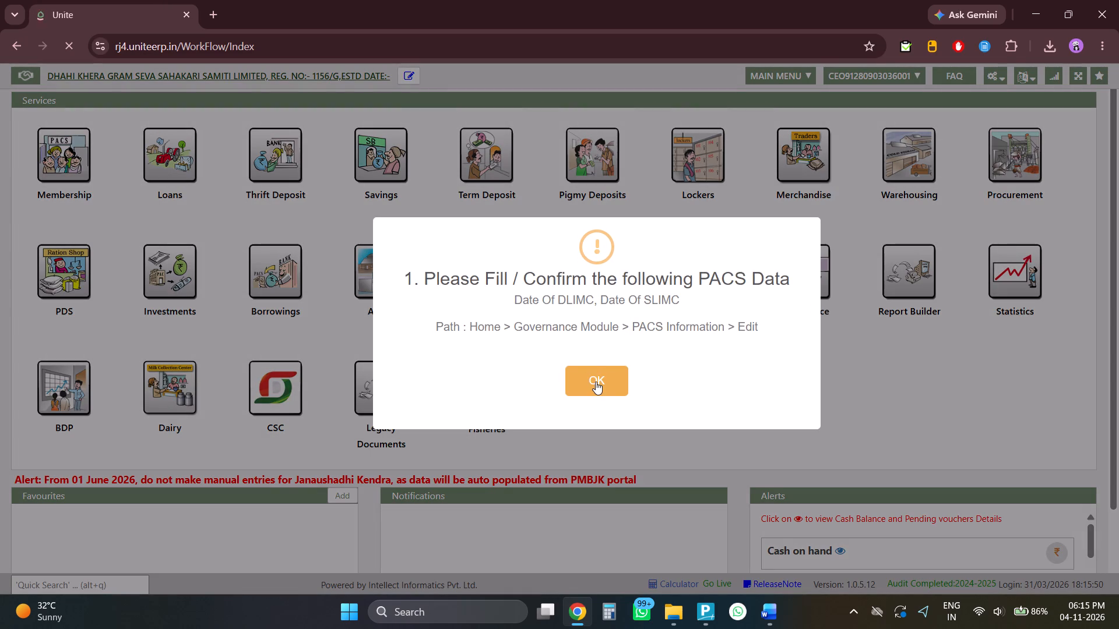
pyautogui.tripleClick(596, 381)
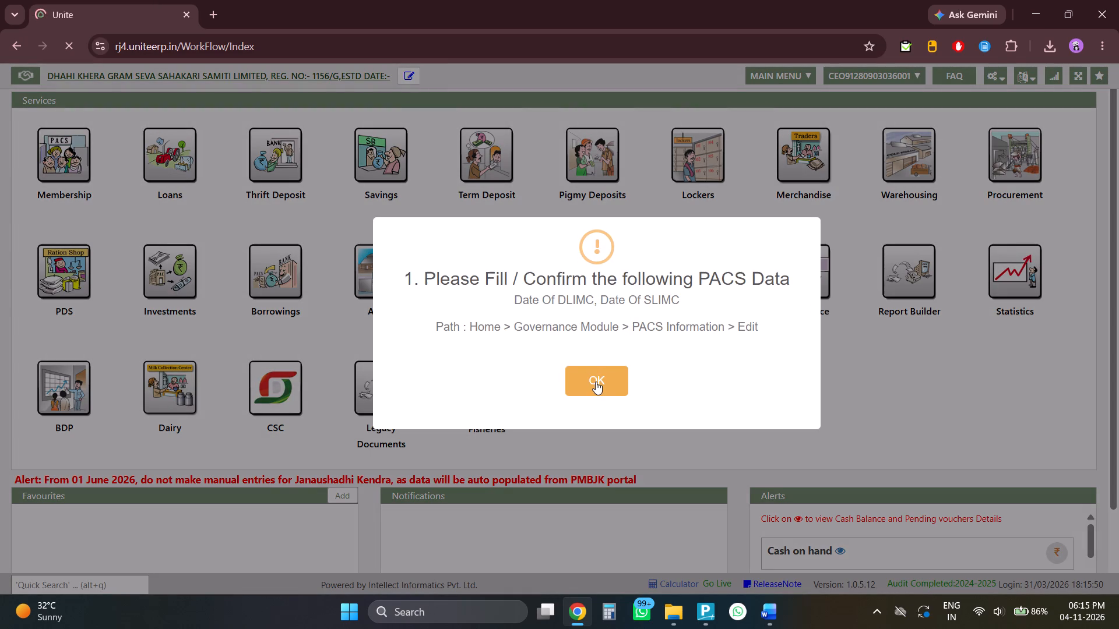
pyautogui.tripleClick(596, 381)
pyautogui.click(596, 381)
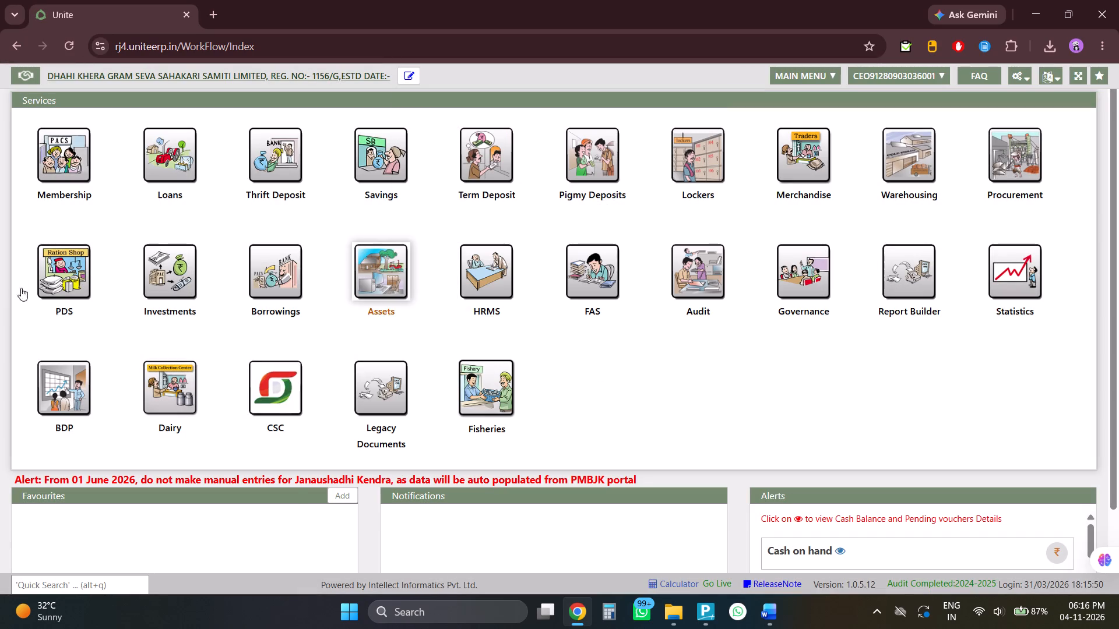
# Open the FAS module from the ERP's services page.
pyautogui.click(611, 273)
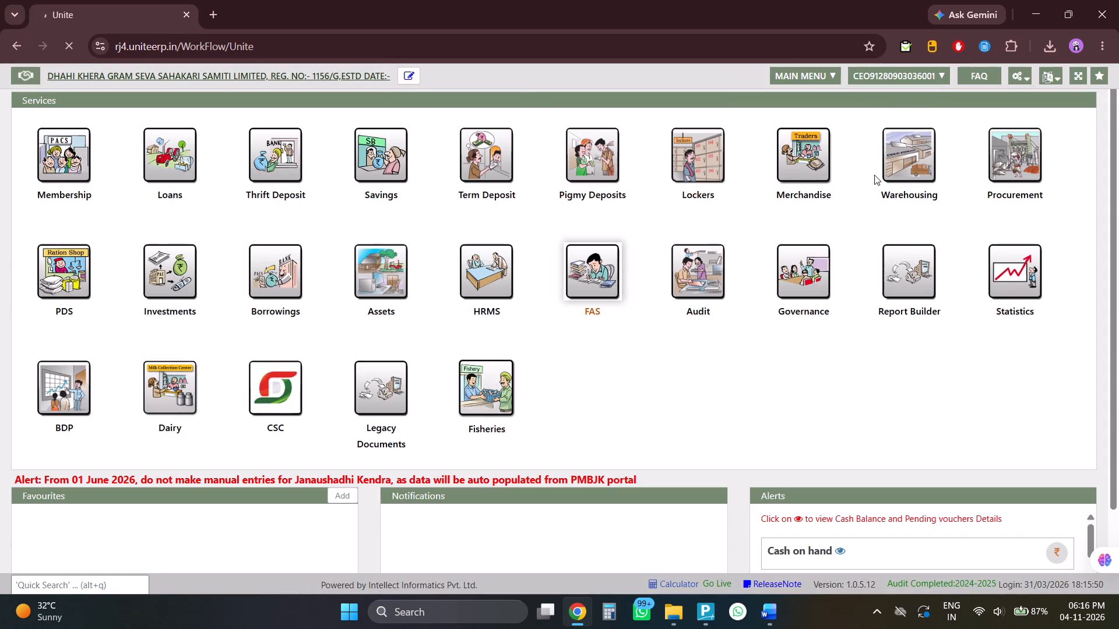
# Switch to File Explorer, select the GeneralLedger workbook in the DEI KHEDA GSS folder, and return to Google Chrome.
pyautogui.hotkey('alt', 'Tab')
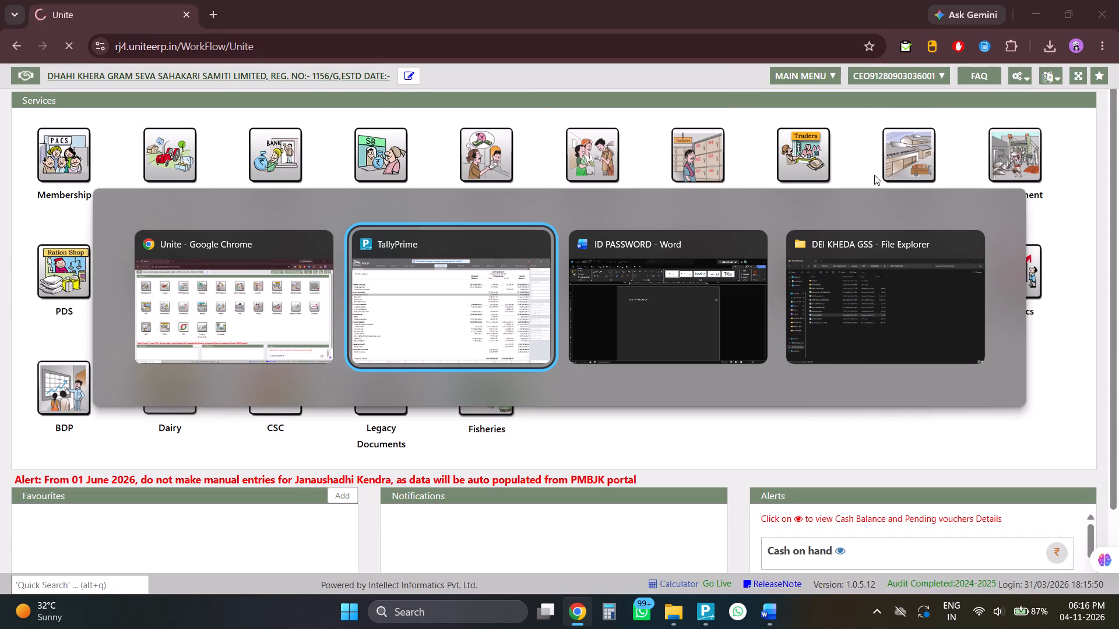
pyautogui.hotkey('alt', 'Tab')
pyautogui.hotkey('alt', 'Tab')
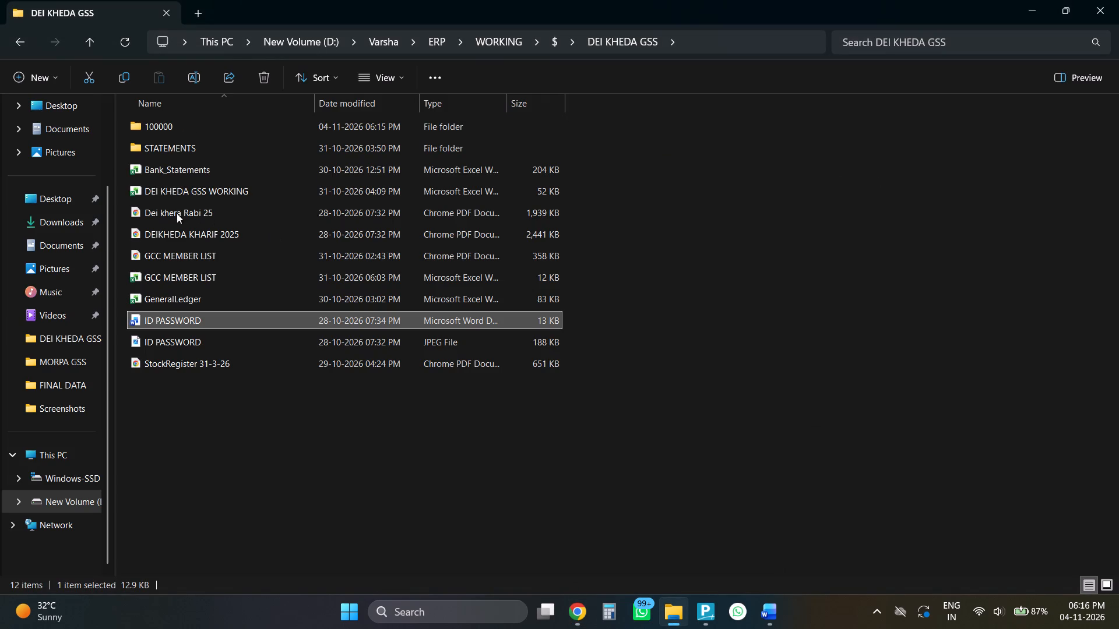
pyautogui.click(167, 299)
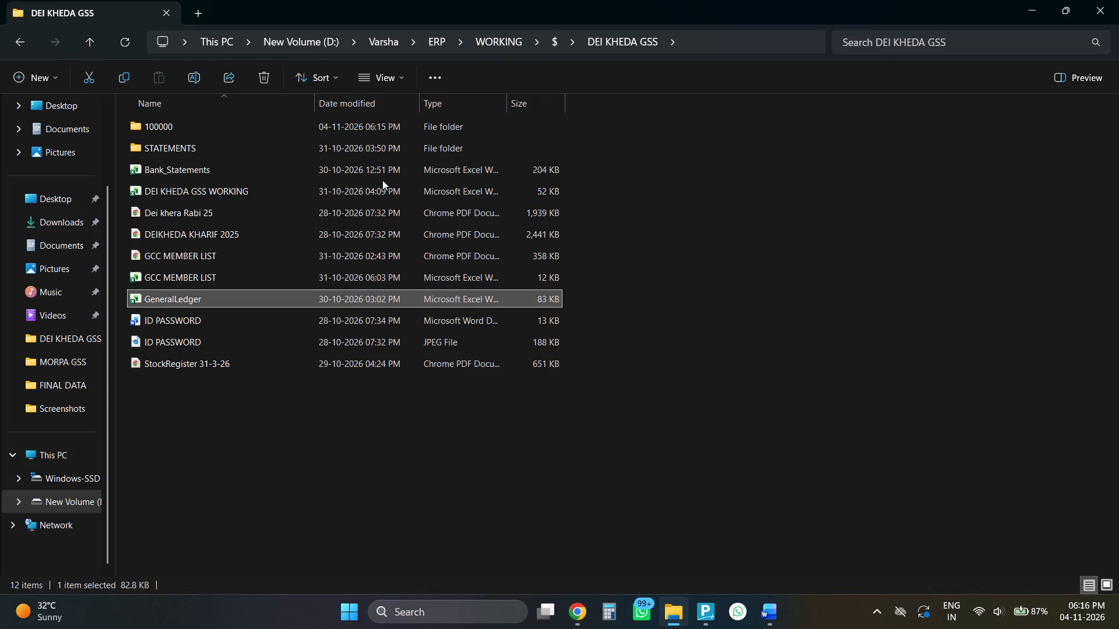
pyautogui.hotkey('alt', 'Tab')
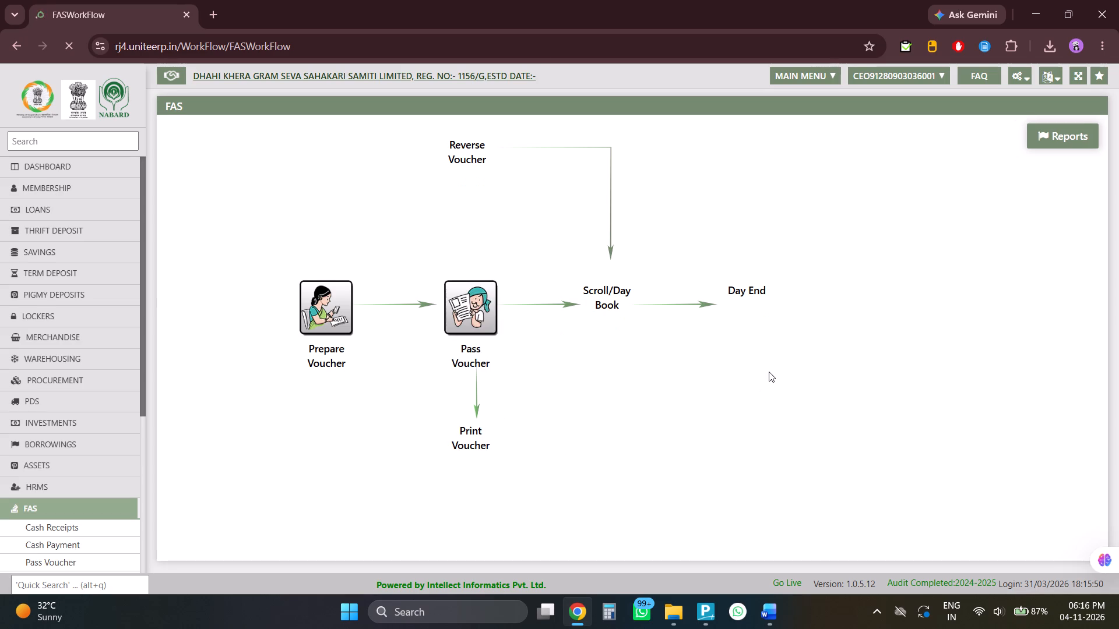
# Switch to Word and close the ID PASSWORD document.
pyautogui.hotkey('alt', 'Tab')
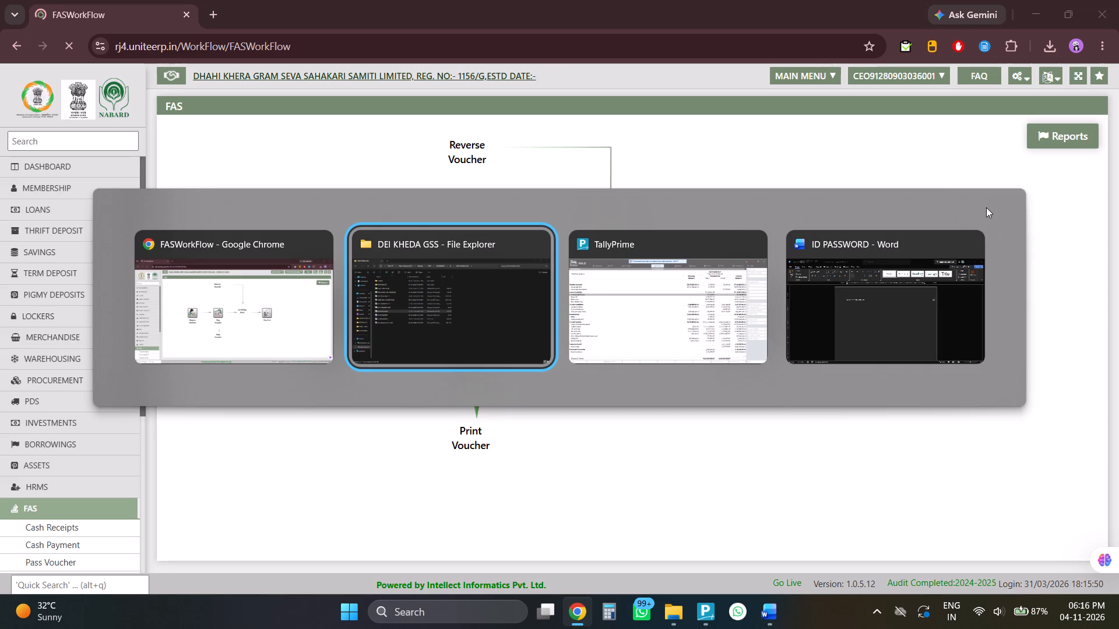
pyautogui.hotkey('alt', 'Tab')
pyautogui.hotkey('alt', 'Tab')
pyautogui.click(1118, 0)
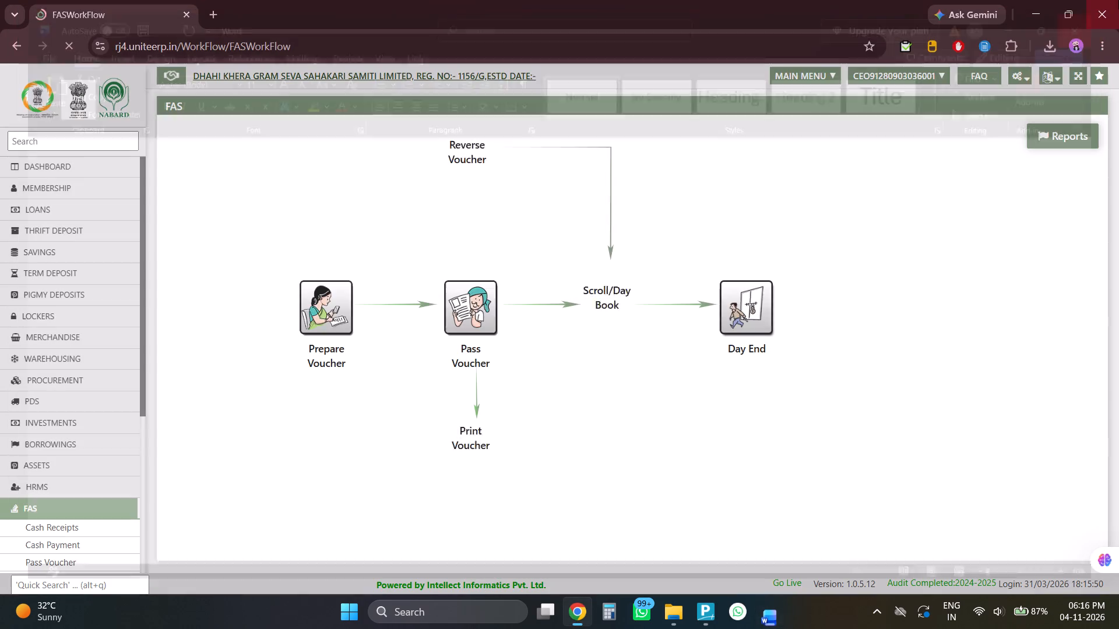
# Open the reports page of the FAS module in Google Chrome.
pyautogui.click(1046, 129)
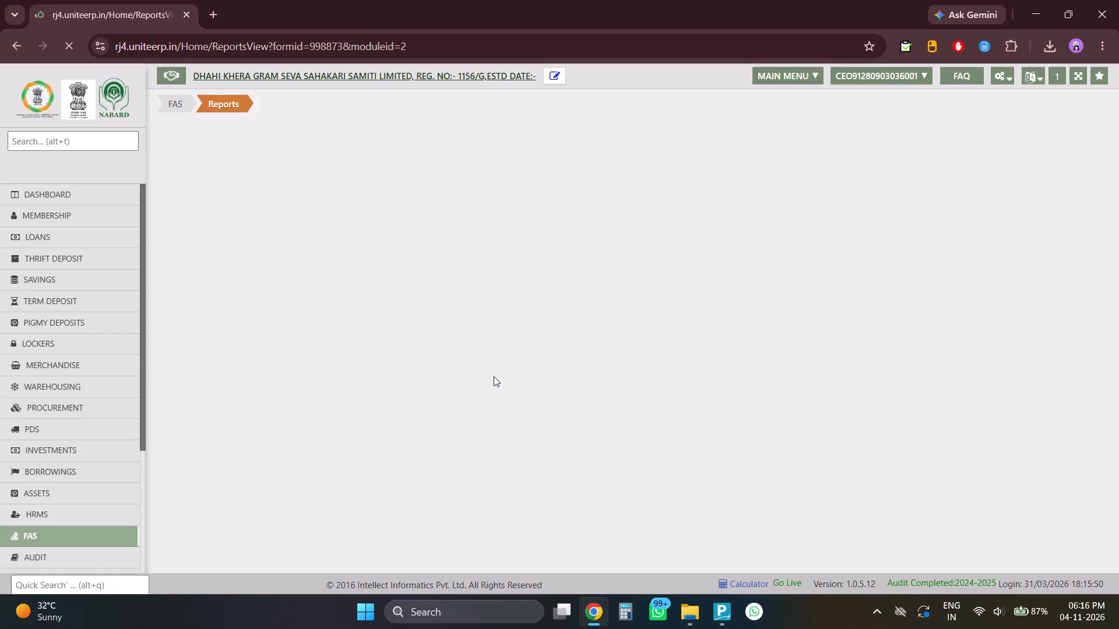
# Switch to the Dei Kheda Gss trial balance in TallyPrime.
pyautogui.click(720, 613)
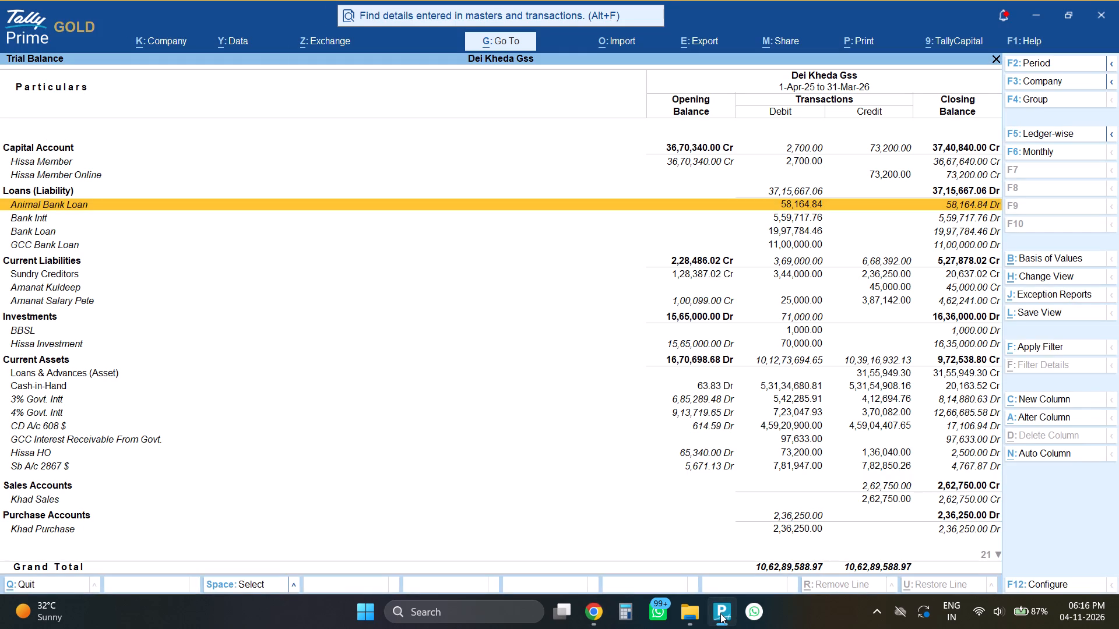
# Switch to TallyPrime and review the Dei Kheda Gss trial balance from Capital Account through to the opening balance difference.
pyautogui.scroll(-15, 700, 537)
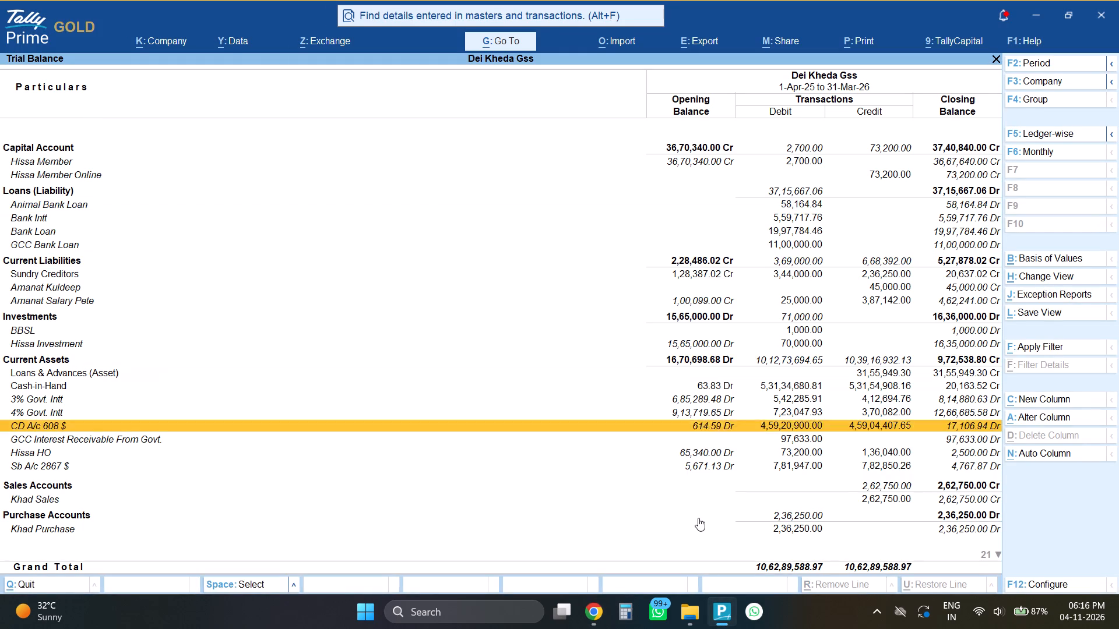
pyautogui.scroll(-13, 698, 518)
pyautogui.scroll(1, 695, 521)
pyautogui.scroll(-20, 695, 521)
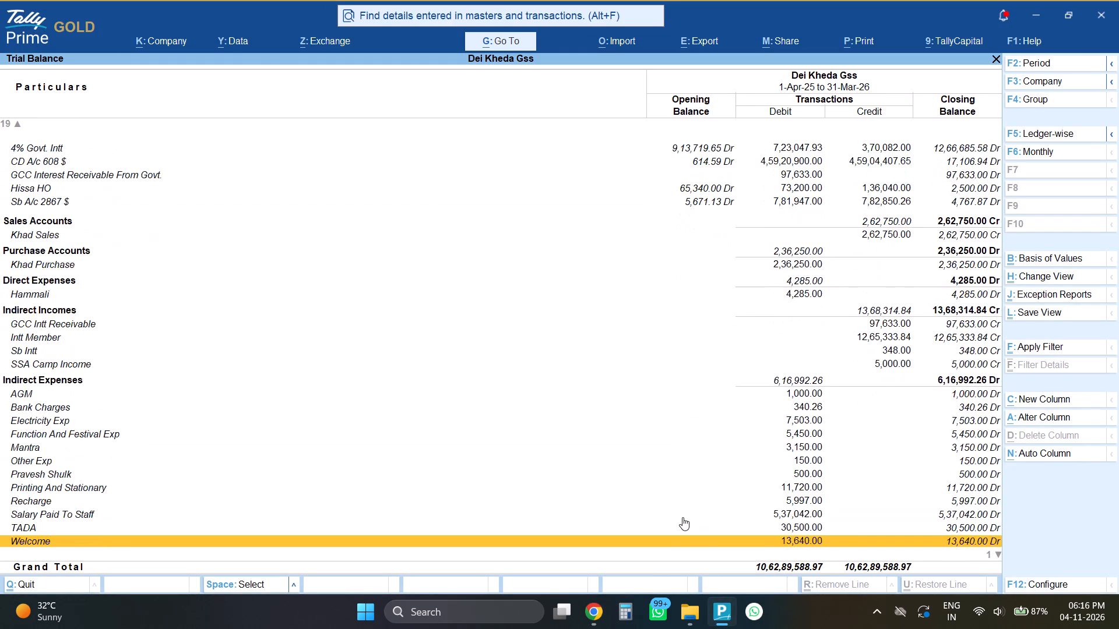
pyautogui.scroll(-1, 682, 517)
pyautogui.scroll(1, 682, 517)
pyautogui.scroll(-16, 682, 517)
pyautogui.scroll(20, 675, 517)
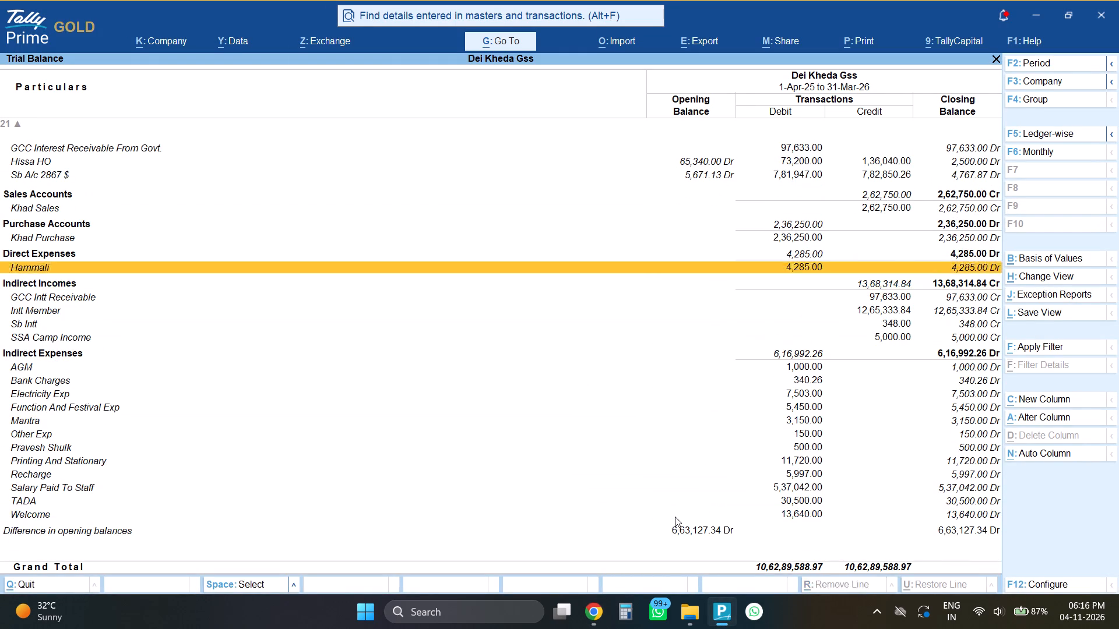
pyautogui.scroll(20, 675, 517)
pyautogui.scroll(20, 675, 517)
pyautogui.scroll(3, 675, 517)
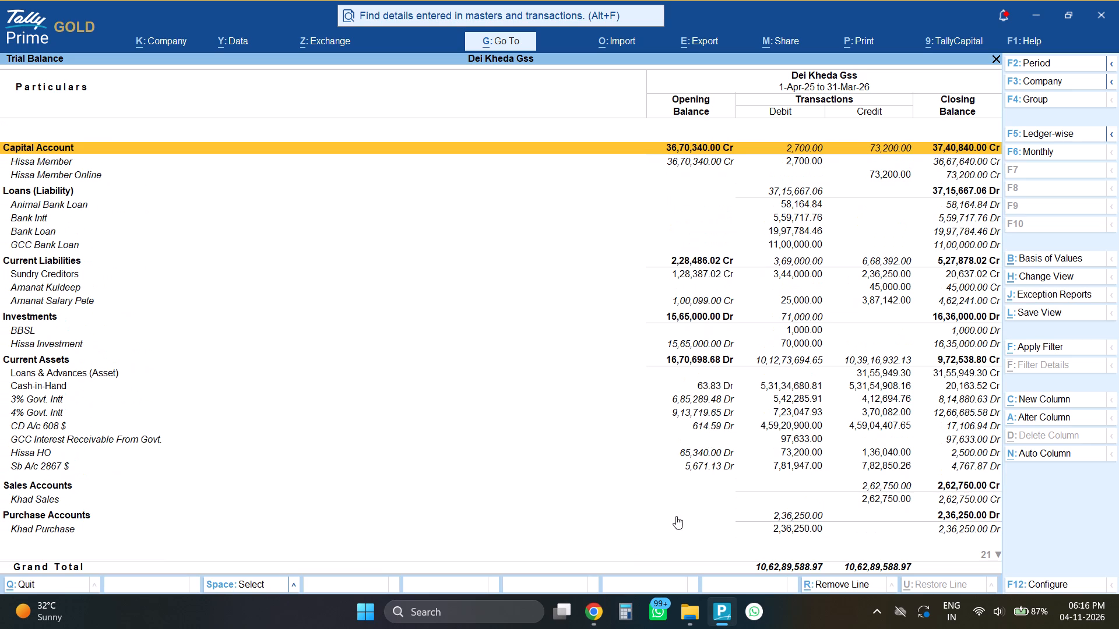
pyautogui.scroll(-3, 677, 511)
pyautogui.scroll(7, 678, 511)
# Switch back to Google Chrome and open the Receipts And Payments-Before report under Other Reports in FAS.
pyautogui.hotkey('alt', 'Tab')
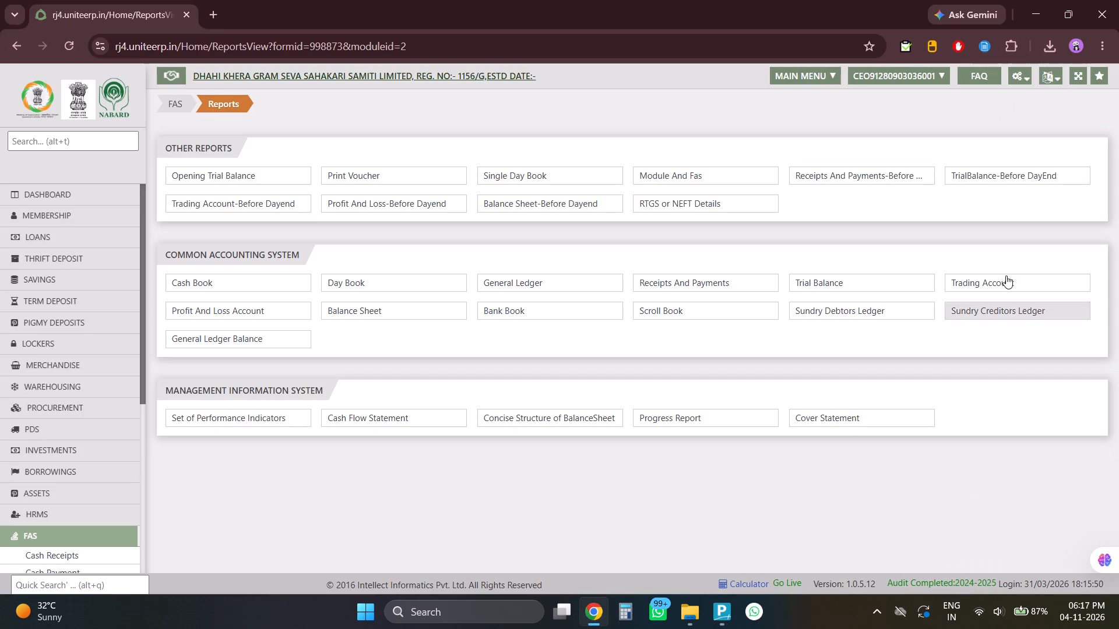
pyautogui.click(831, 178)
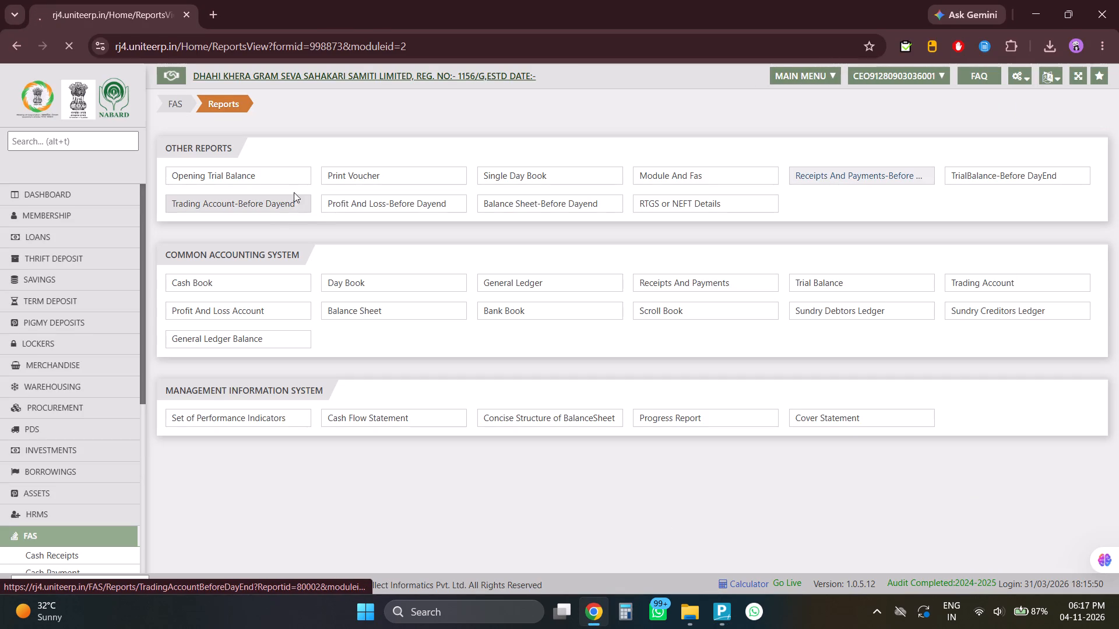
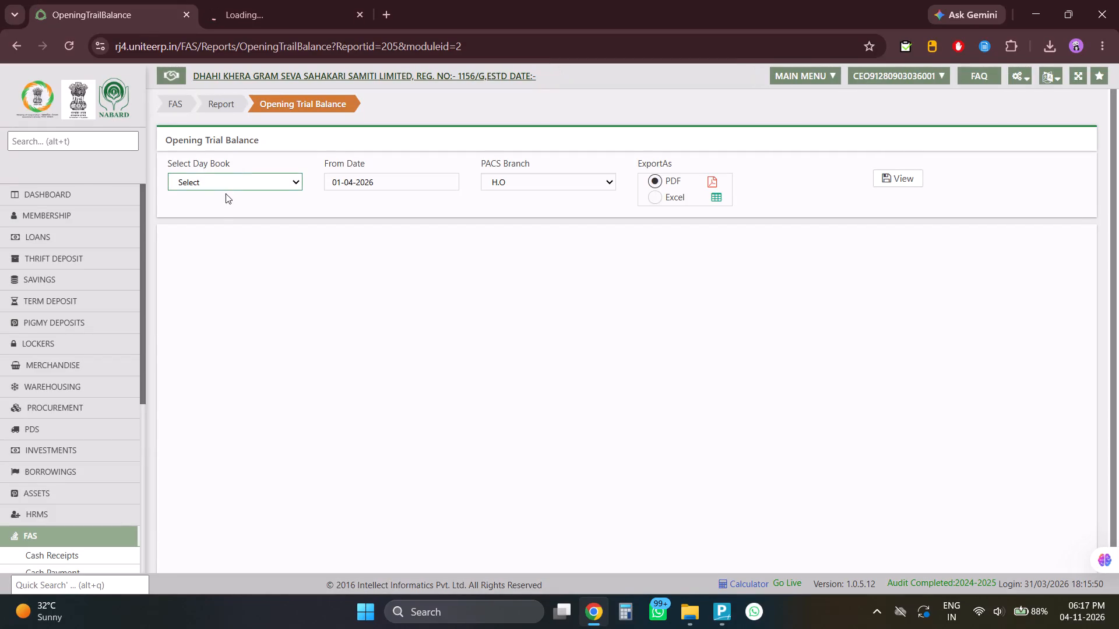
# Generate the Opening Trial Balance report with Opening Trial Balance as the day book and 01-04-2025 as the From Date.
pyautogui.click(226, 193)
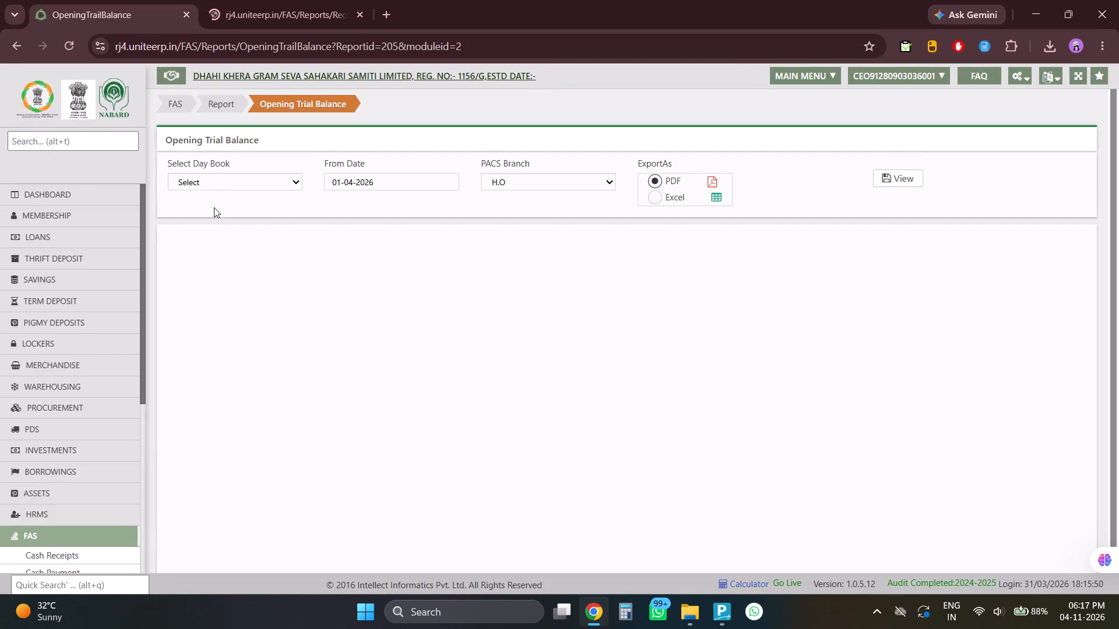
pyautogui.click(221, 183)
pyautogui.click(210, 214)
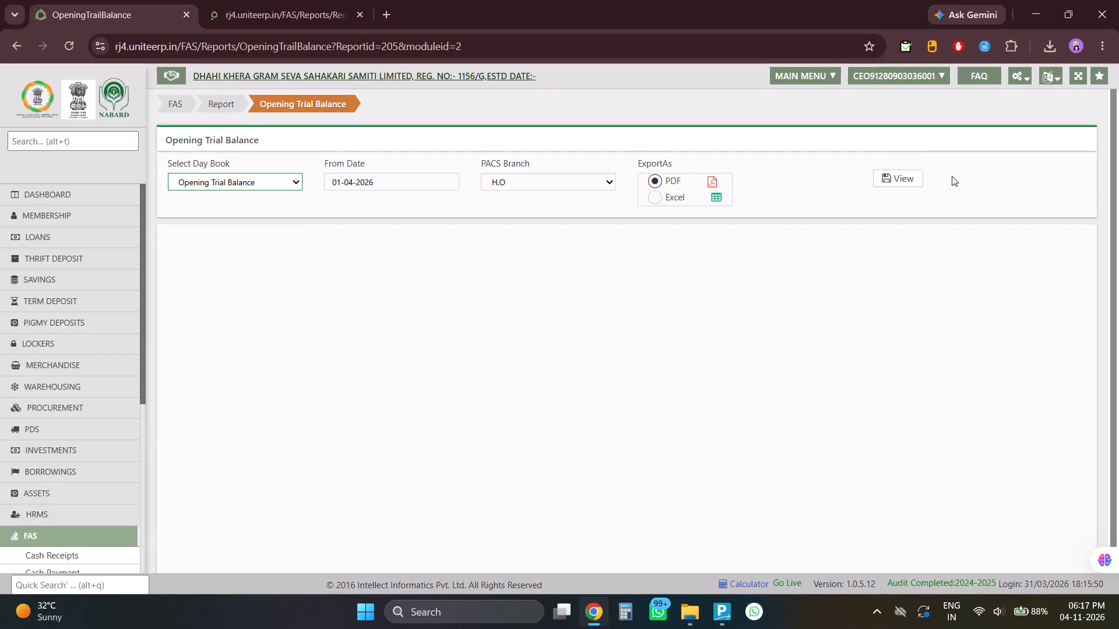
pyautogui.click(428, 184)
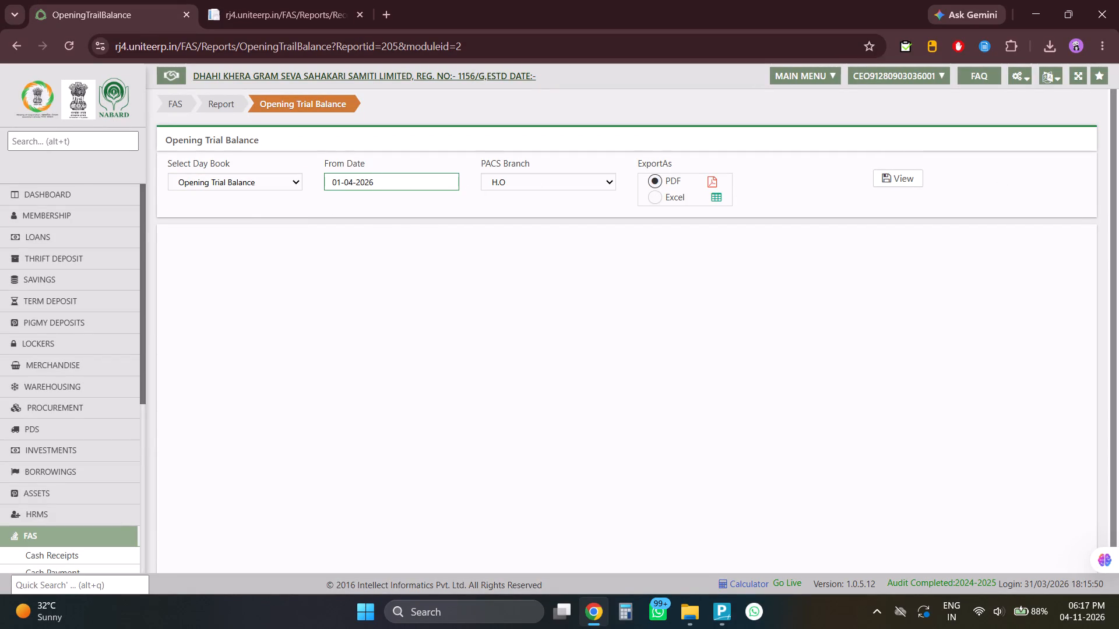
pyautogui.press('BackSpace')
pyautogui.press('5')
pyautogui.press('Return')
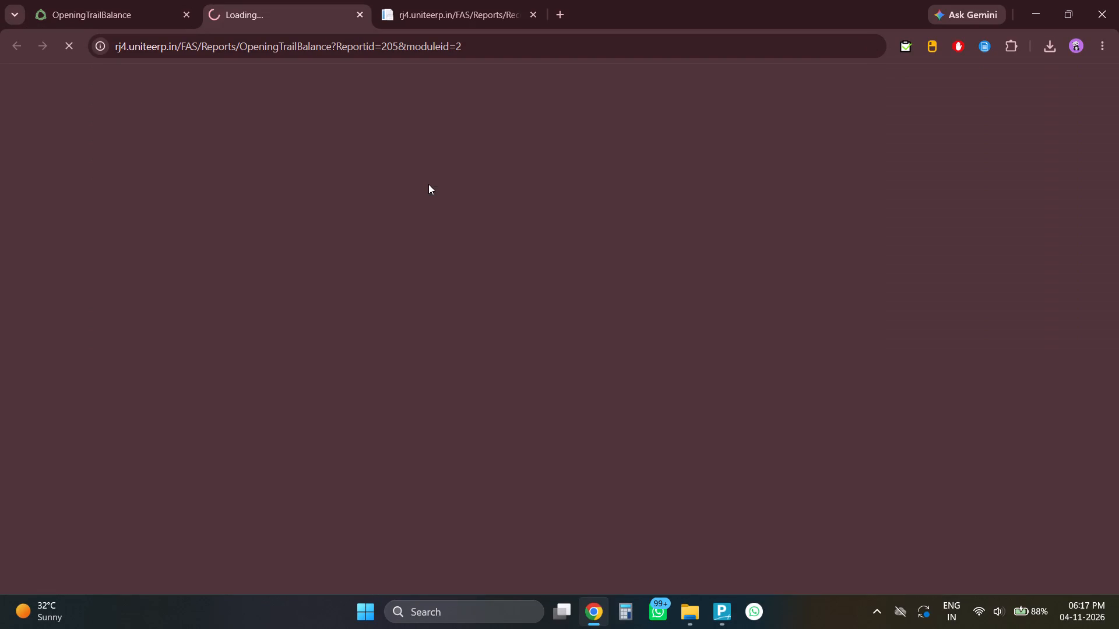
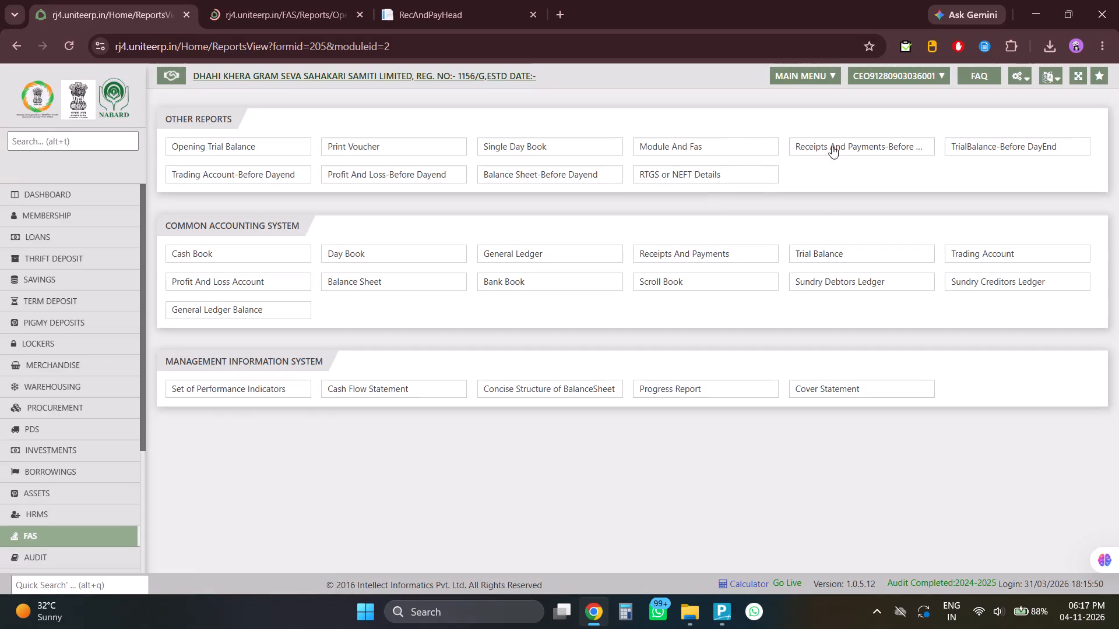
# Generate the TrialBalance-Before DayEnd report as a PDF with report type CAS for 01-04-2025 to 31-03-2026, H.O branch.
pyautogui.click(938, 142)
pyautogui.click(970, 136)
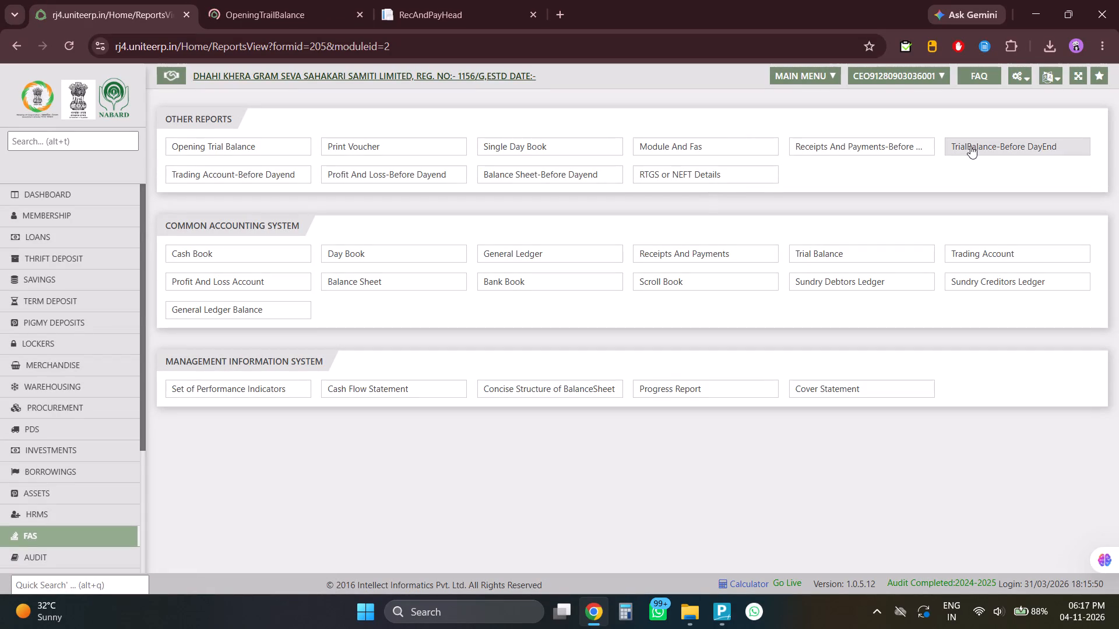
pyautogui.click(970, 146)
pyautogui.click(267, 180)
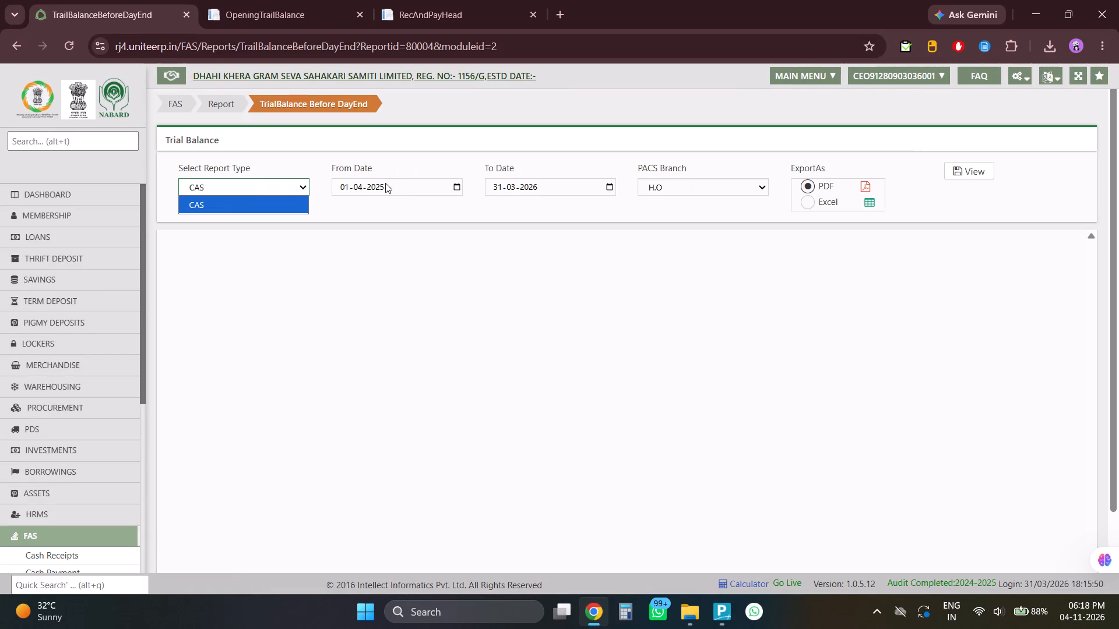
pyautogui.click(949, 173)
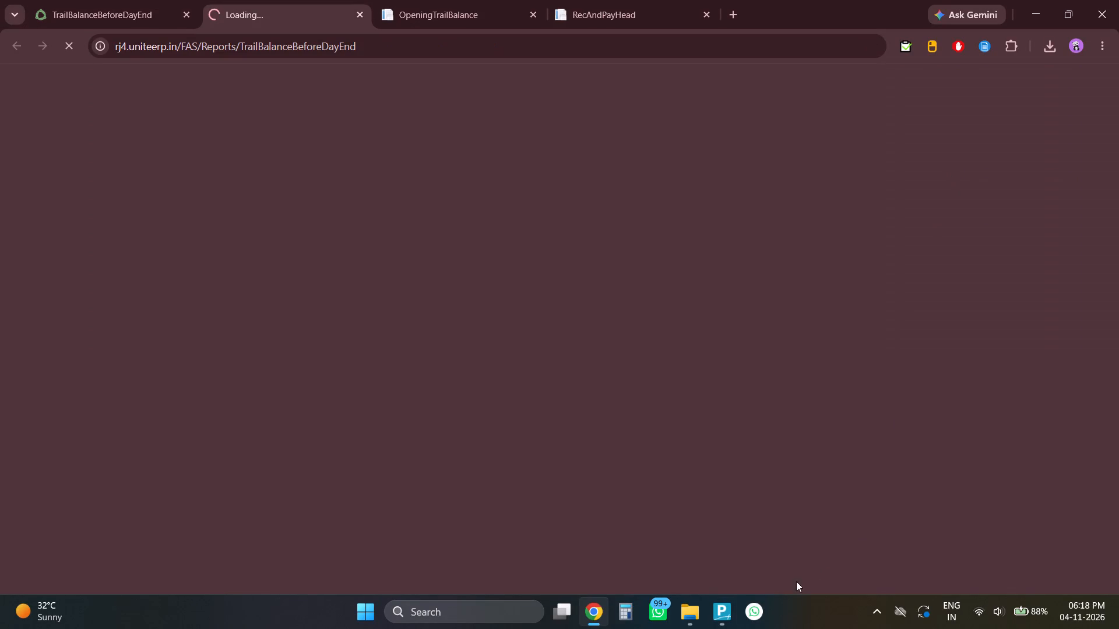
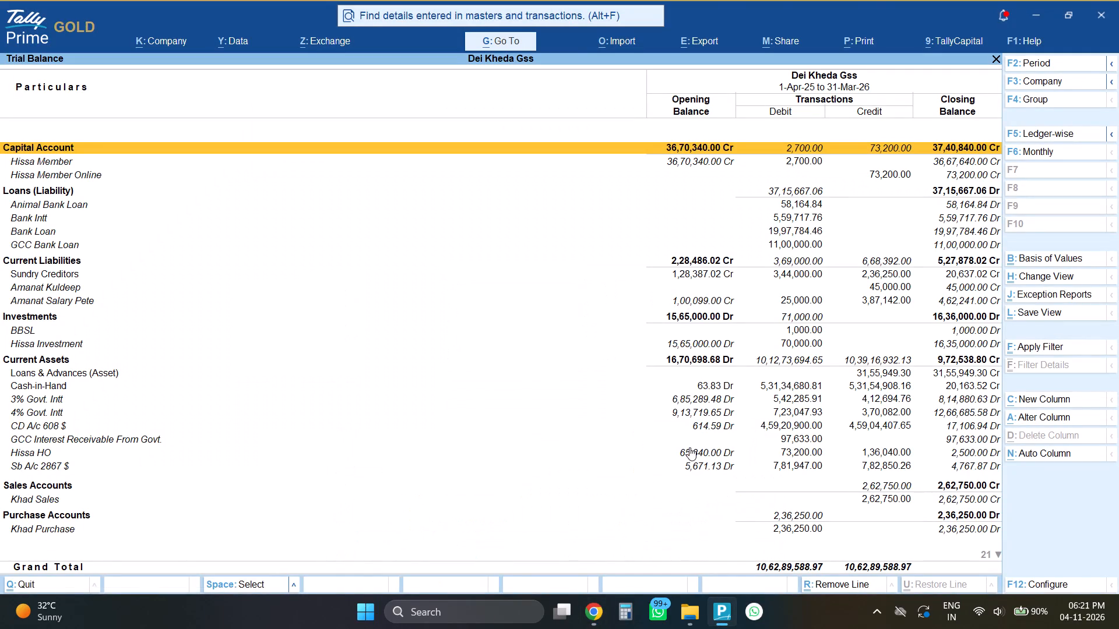
# After a glance at Chrome's pre-day-end trial balance, mark the Hissa Member Online and Hissa HO rows in TallyPrime's trial balance.
pyautogui.hotkey('alt', 'Tab')
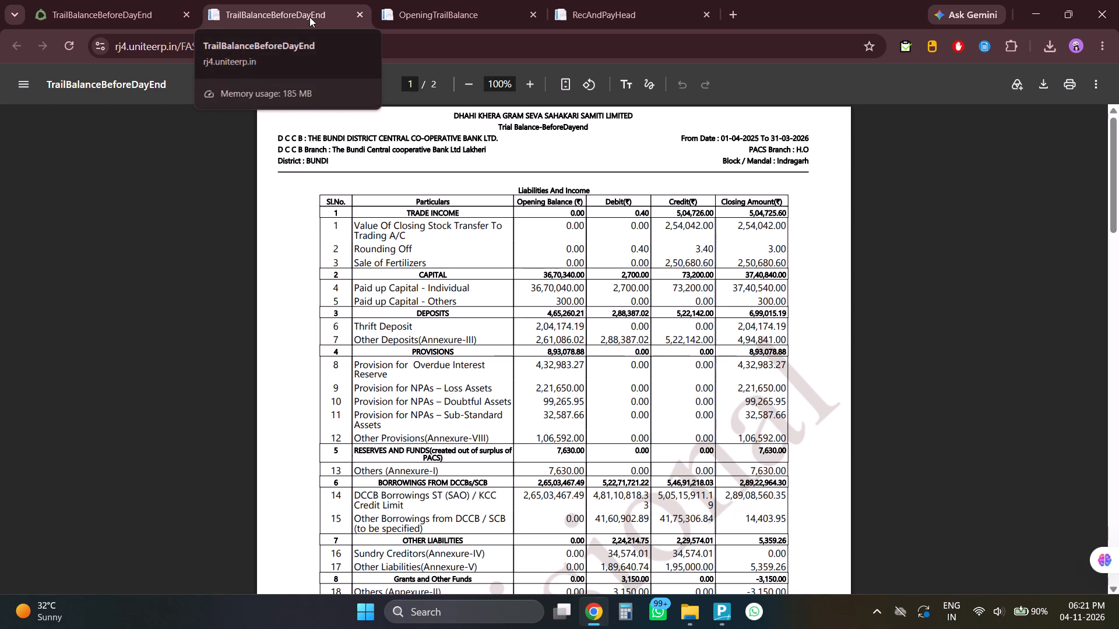
pyautogui.hotkey('alt', 'Tab')
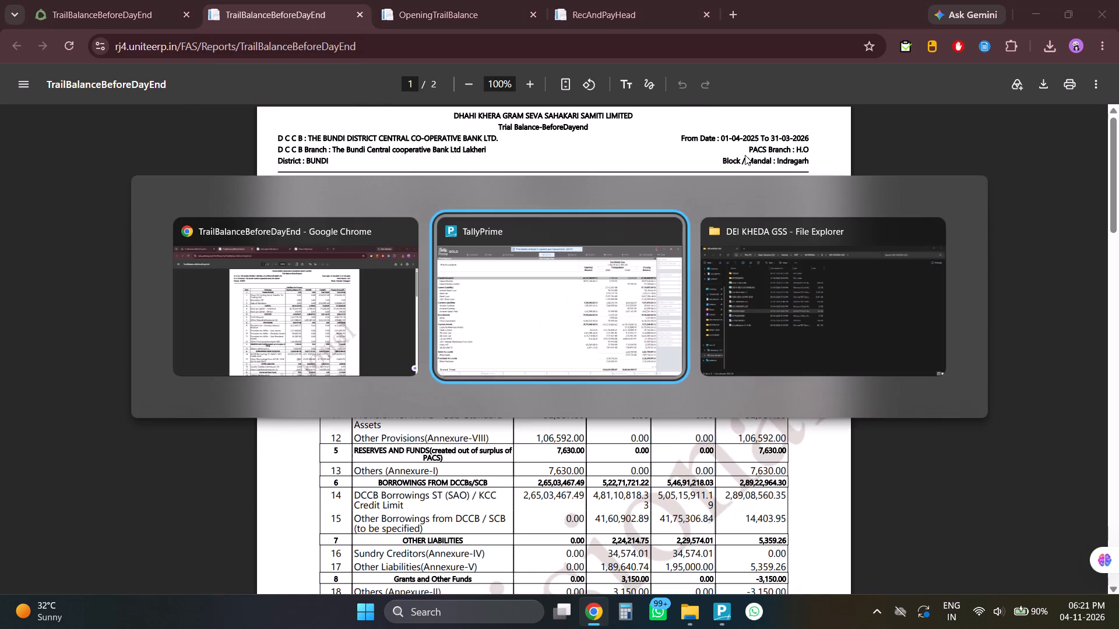
pyautogui.press('Down')
pyautogui.press('Down')
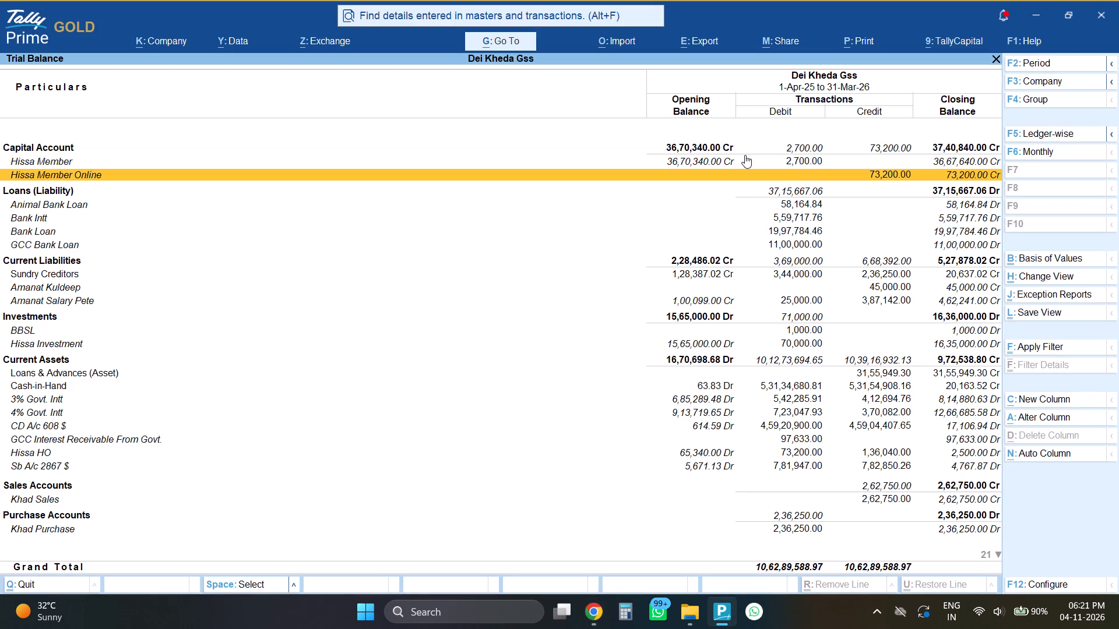
pyautogui.press('Up')
pyautogui.press('Down')
pyautogui.press('space')
pyautogui.press('Down')
pyautogui.press('Down')
pyautogui.press('Down')
pyautogui.press('Down')
pyautogui.press('Down')
pyautogui.press('Down')
pyautogui.press('Down')
pyautogui.press('Down')
pyautogui.press('Down')
pyautogui.press('Down')
pyautogui.press('Down')
pyautogui.press('Down')
pyautogui.press('Down')
pyautogui.press('Down')
pyautogui.press('Down')
pyautogui.press('Down')
pyautogui.press('Down')
pyautogui.press('Down')
pyautogui.press('Down')
pyautogui.press('Down')
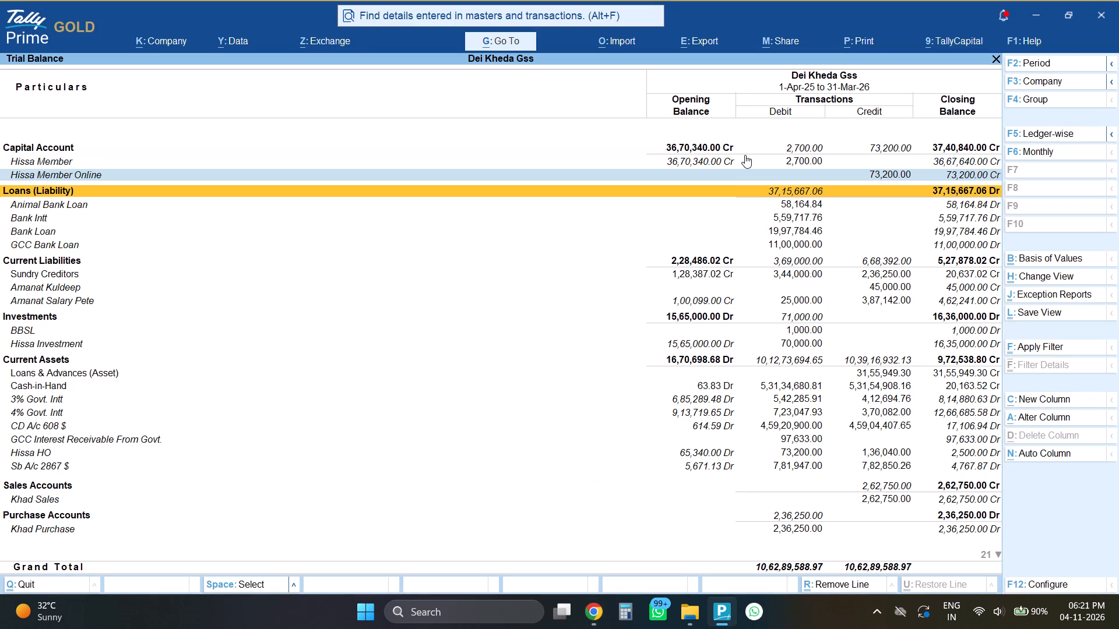
pyautogui.press('space')
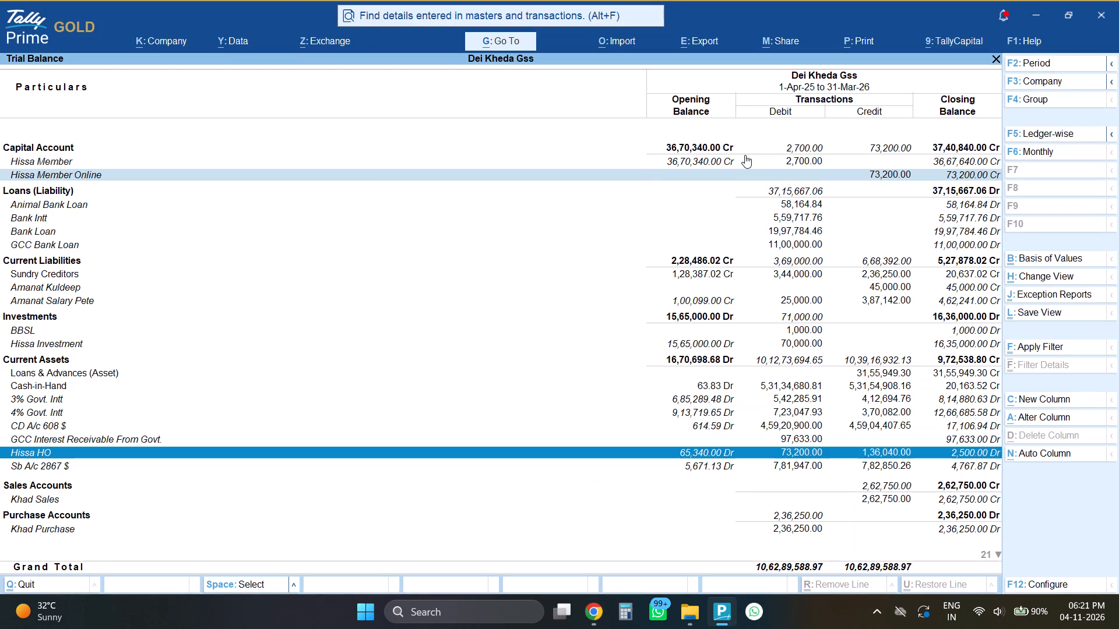
# Expand the Loans & Advances (Asset) group under Current Assets into its individual member loan ledgers.
pyautogui.press('Up')
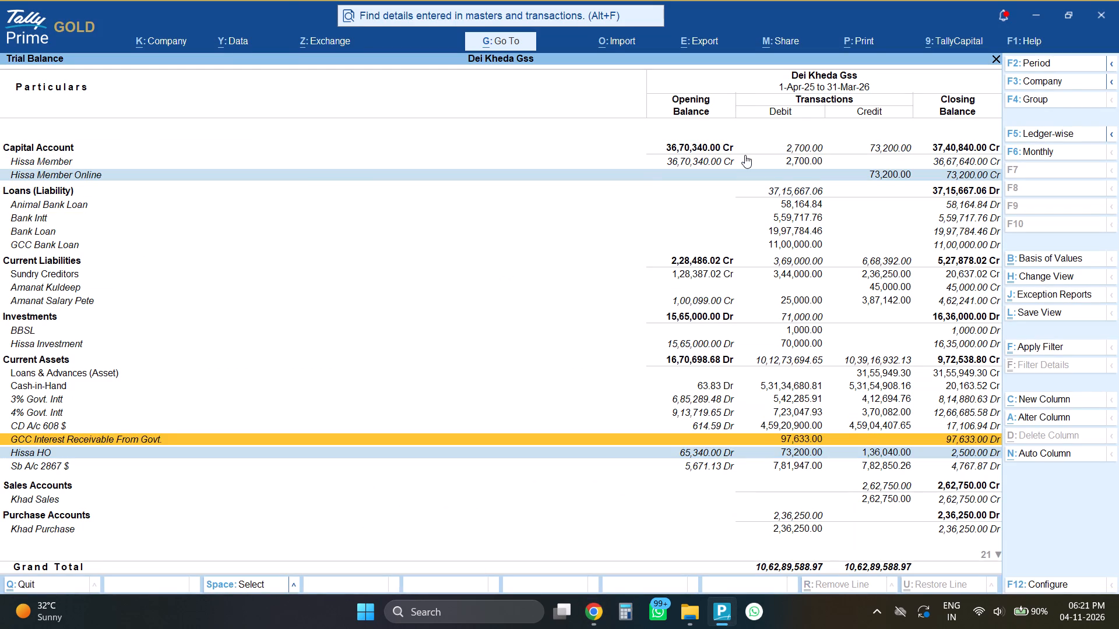
pyautogui.press('Up')
pyautogui.press('Up')
pyautogui.press('Up')
pyautogui.press('Up')
pyautogui.press('Up')
pyautogui.press('Up')
pyautogui.press('Up')
pyautogui.press('Up')
pyautogui.press('Up')
pyautogui.press('Up')
pyautogui.press('Up')
pyautogui.press('Up')
pyautogui.press('Up')
pyautogui.press('Up')
pyautogui.press('Up')
pyautogui.press('Up')
pyautogui.press('Up')
pyautogui.press('Up')
pyautogui.press('Up')
pyautogui.press('Up')
pyautogui.press('Down')
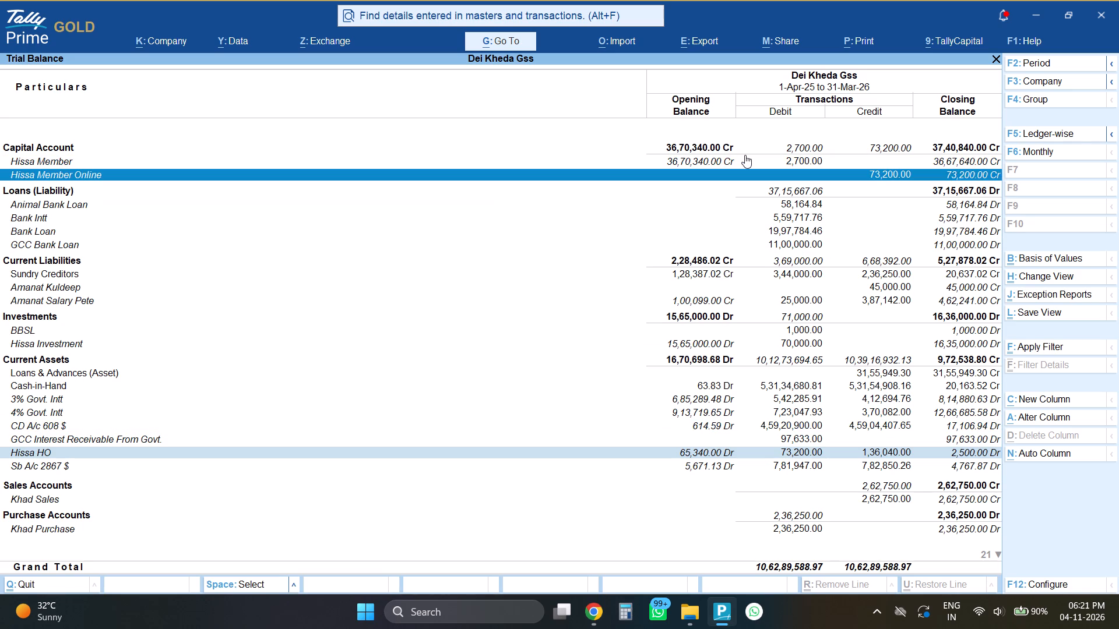
pyautogui.press('Down')
pyautogui.press('Down')
pyautogui.press('Down')
pyautogui.press('Down')
pyautogui.press('Down')
pyautogui.press('Down')
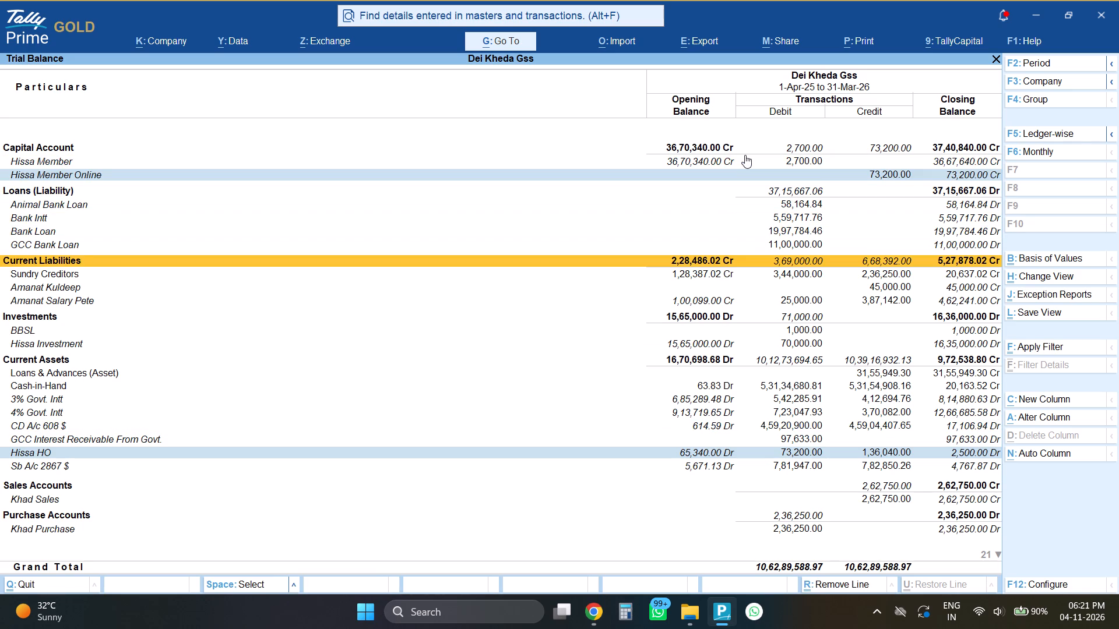
pyautogui.press('Down')
pyautogui.press('Down')
pyautogui.press('Down')
pyautogui.press('Down')
pyautogui.press('Down')
pyautogui.press('Down')
pyautogui.press('Down')
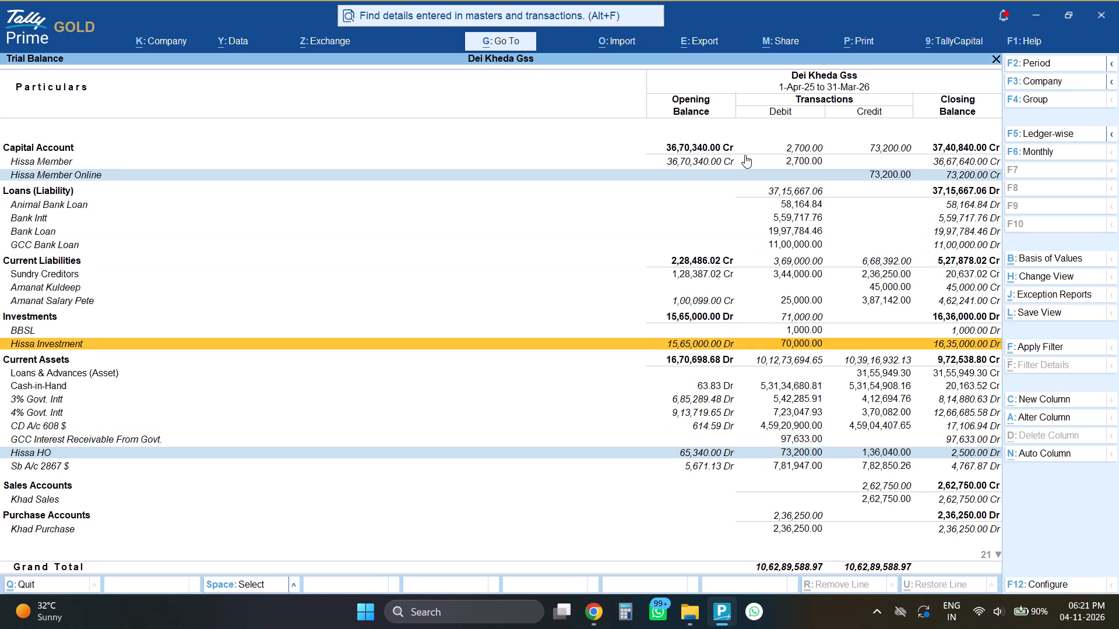
pyautogui.press('Down')
pyautogui.hotkey('shift', 'Return')
# Mark the GCC Loan Member row and its counterpart GCC Bank Loan row in the trial balance.
pyautogui.press('Down')
pyautogui.press('Down')
pyautogui.press('space')
pyautogui.press('Up')
pyautogui.press('Up')
pyautogui.press('Up')
pyautogui.press('Up')
pyautogui.press('Up')
pyautogui.press('Up')
pyautogui.press('Up')
pyautogui.press('Up')
pyautogui.press('Up')
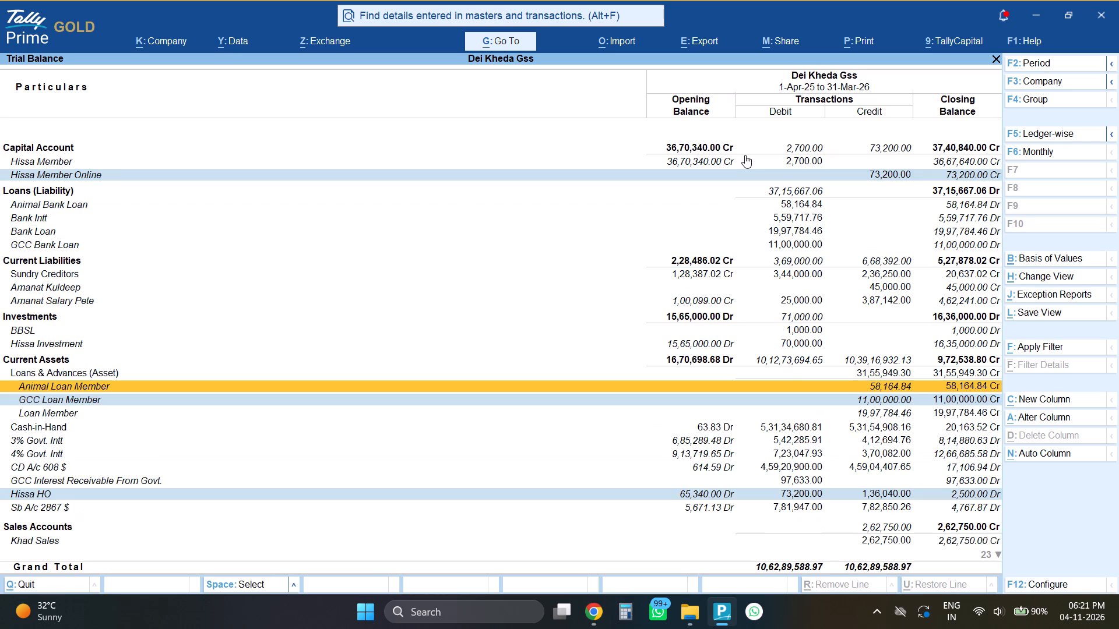
pyautogui.press('Up')
pyautogui.press('Up')
pyautogui.press('space')
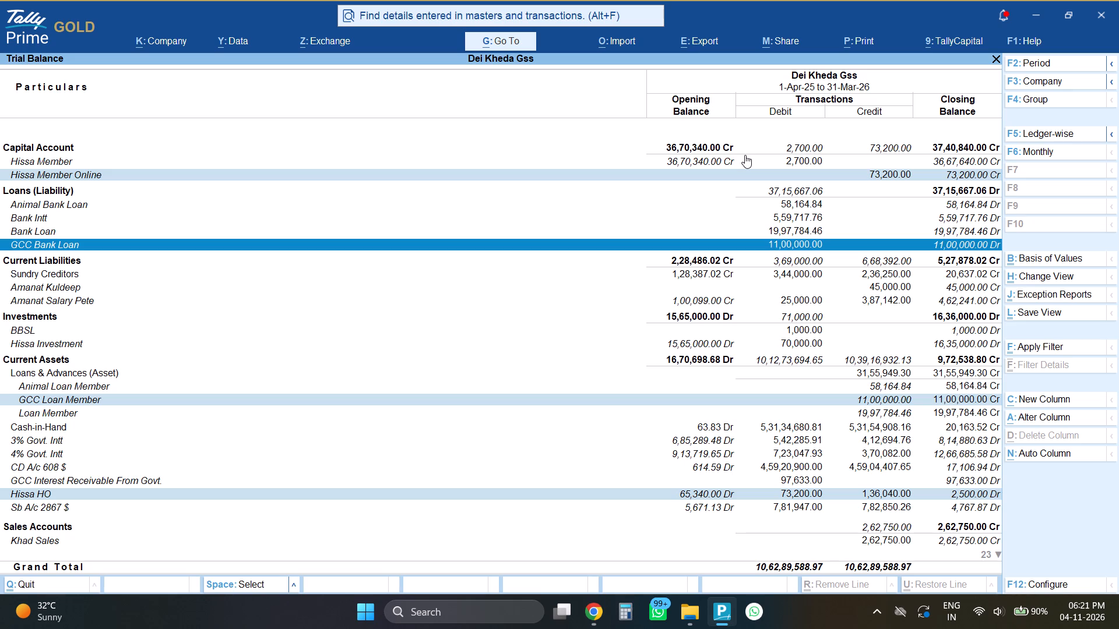
# Mark the Animal Loan Member row and its counterpart Animal Bank Loan row in the trial balance.
pyautogui.press('Down')
pyautogui.press('Down')
pyautogui.press('Down')
pyautogui.press('Down')
pyautogui.press('Down')
pyautogui.press('Down')
pyautogui.press('Down')
pyautogui.press('Down')
pyautogui.press('Down')
pyautogui.press('Down')
pyautogui.press('space')
pyautogui.press('Up')
pyautogui.press('Up')
pyautogui.press('Up')
pyautogui.press('Up')
pyautogui.press('Up')
pyautogui.press('Up')
pyautogui.press('Up')
pyautogui.press('Up')
pyautogui.press('Up')
pyautogui.press('Up')
pyautogui.press('Up')
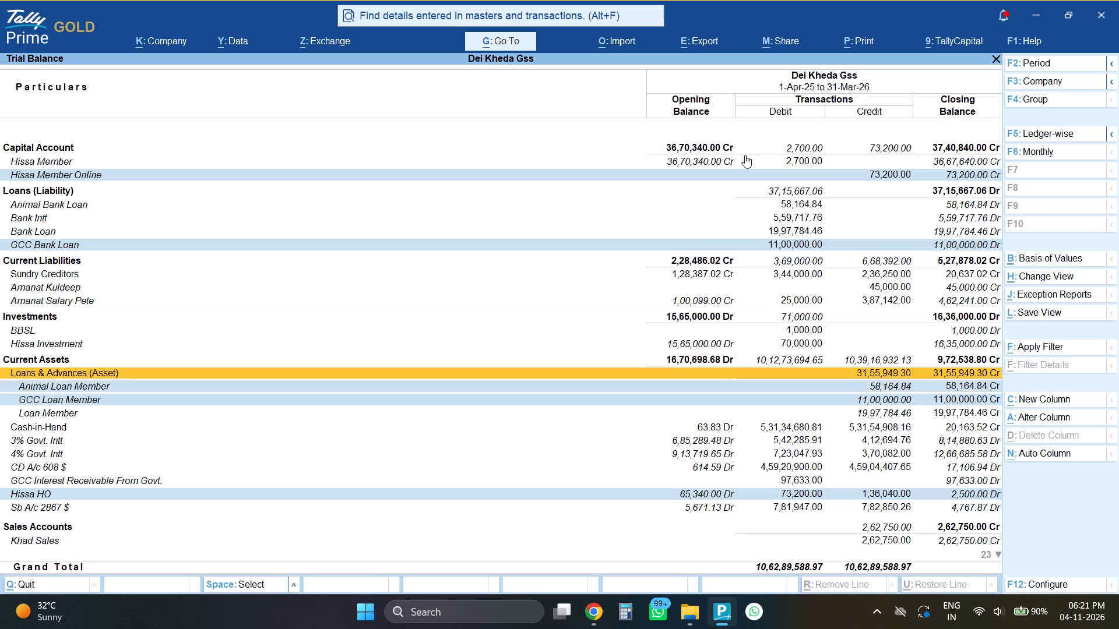
pyautogui.press('Up')
pyautogui.press('Up')
pyautogui.press('space')
# Mark the Bank Loan row and its counterpart Loan Member row in the trial balance.
pyautogui.press('Down')
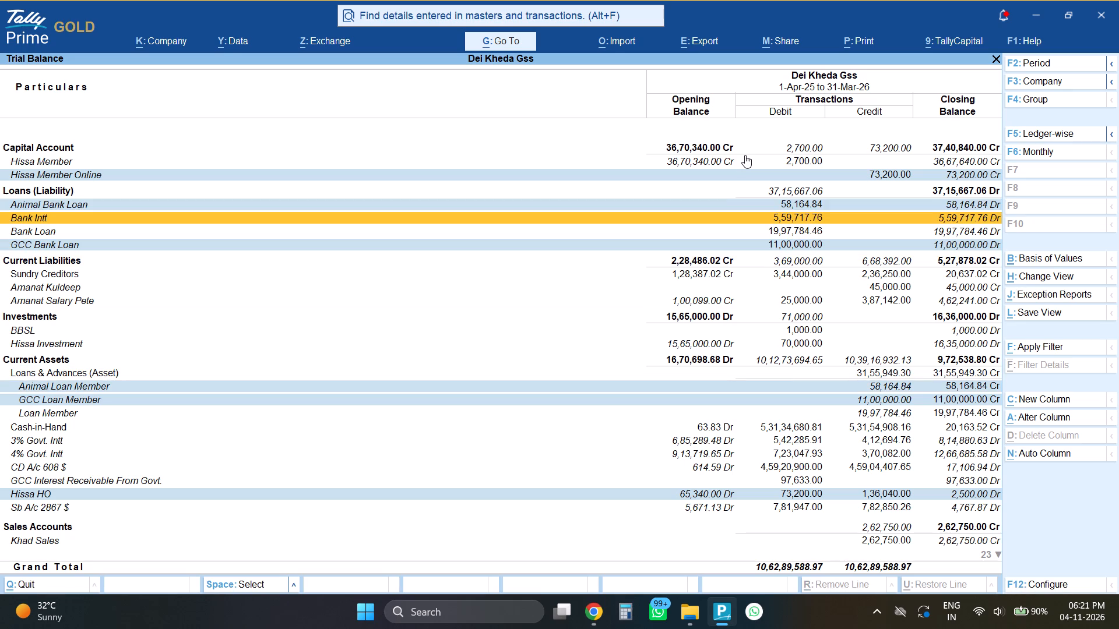
pyautogui.press('Down')
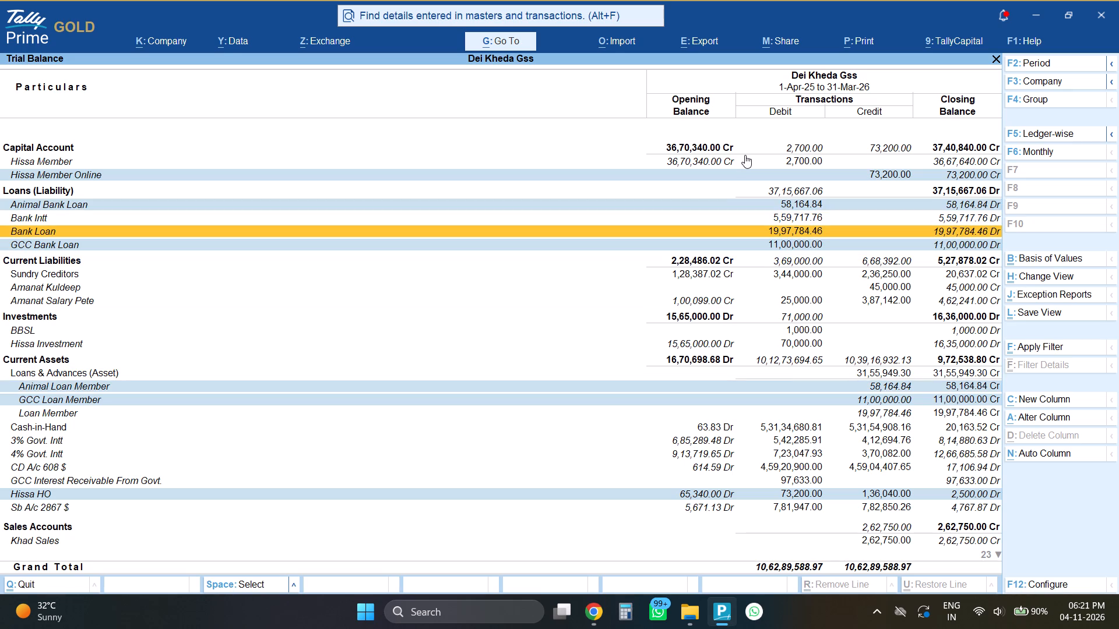
pyautogui.press('space')
pyautogui.press('Down')
pyautogui.press('Down')
pyautogui.press('Down')
pyautogui.press('Down')
pyautogui.press('Down')
pyautogui.press('Down')
pyautogui.press('Down')
pyautogui.press('Down')
pyautogui.press('Down')
pyautogui.press('Down')
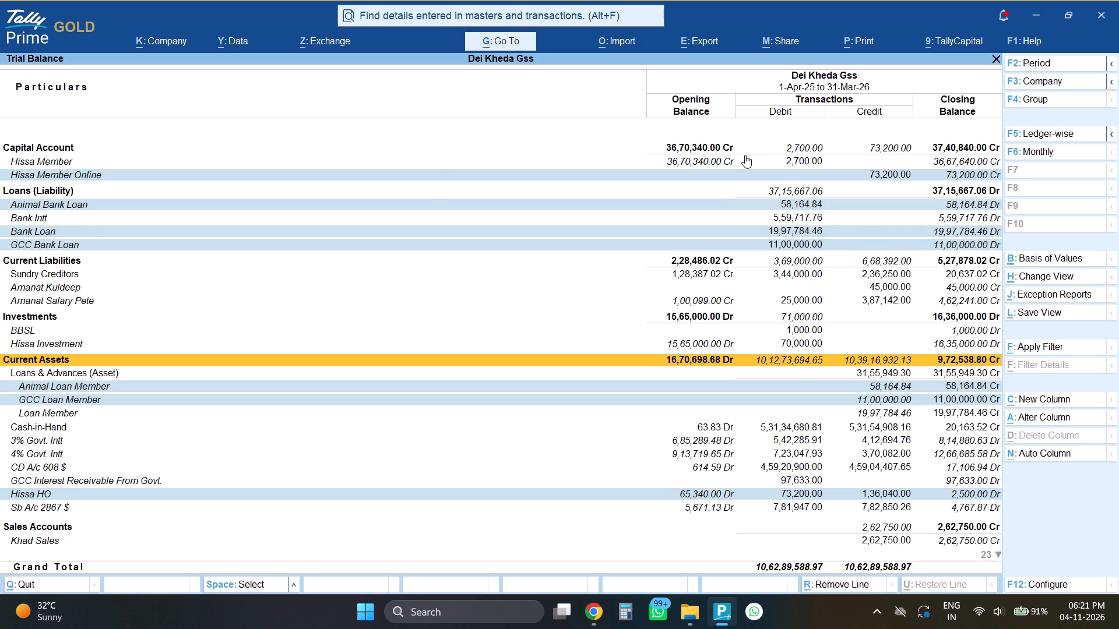
pyautogui.press('Down')
pyautogui.press('Down')
pyautogui.press('Down')
pyautogui.press('space')
# Expand the Sundry Creditors group under Current Liabilities into its individual ledgers.
pyautogui.press('Up')
pyautogui.press('Up')
pyautogui.press('Up')
pyautogui.press('Up')
pyautogui.press('Up')
pyautogui.press('Up')
pyautogui.press('Up')
pyautogui.press('Up')
pyautogui.press('Up')
pyautogui.press('Up')
pyautogui.press('Up')
pyautogui.press('Up')
pyautogui.press('Up')
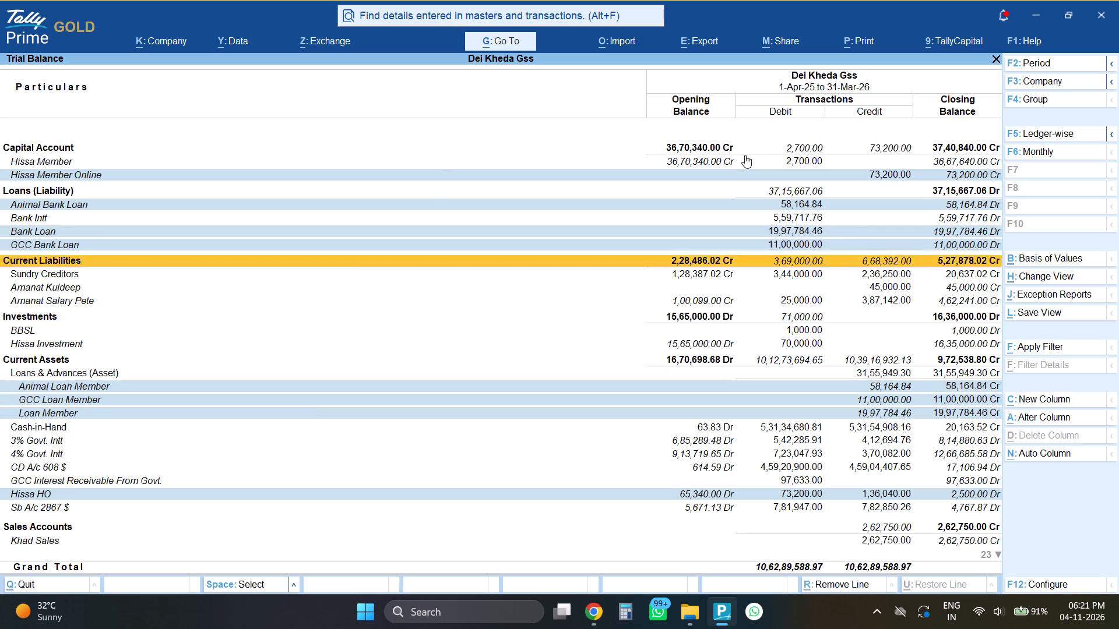
pyautogui.press('Down')
pyautogui.press('Up')
pyautogui.press('Up')
pyautogui.press('Down')
pyautogui.press('Down')
pyautogui.press('Down')
pyautogui.press('Down')
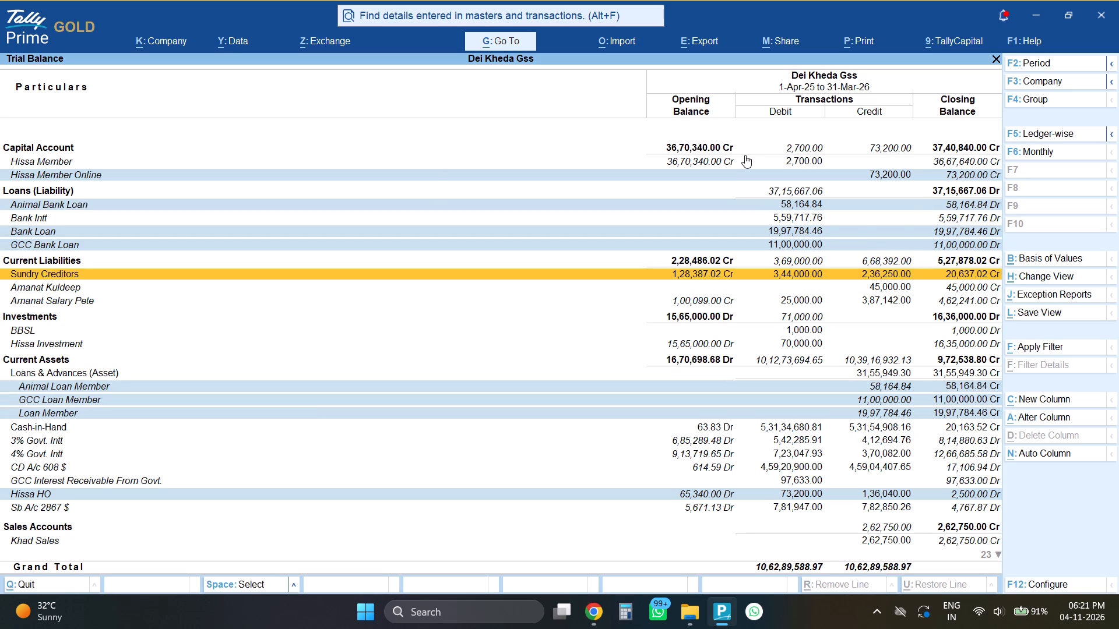
pyautogui.hotkey('shift', 'Return')
# Examine the trial balance rows from the Sundry Creditors ledger through Investments and Current Assets, down to the Govt. Intt and CD accounts.
pyautogui.press('Down')
pyautogui.press('Down')
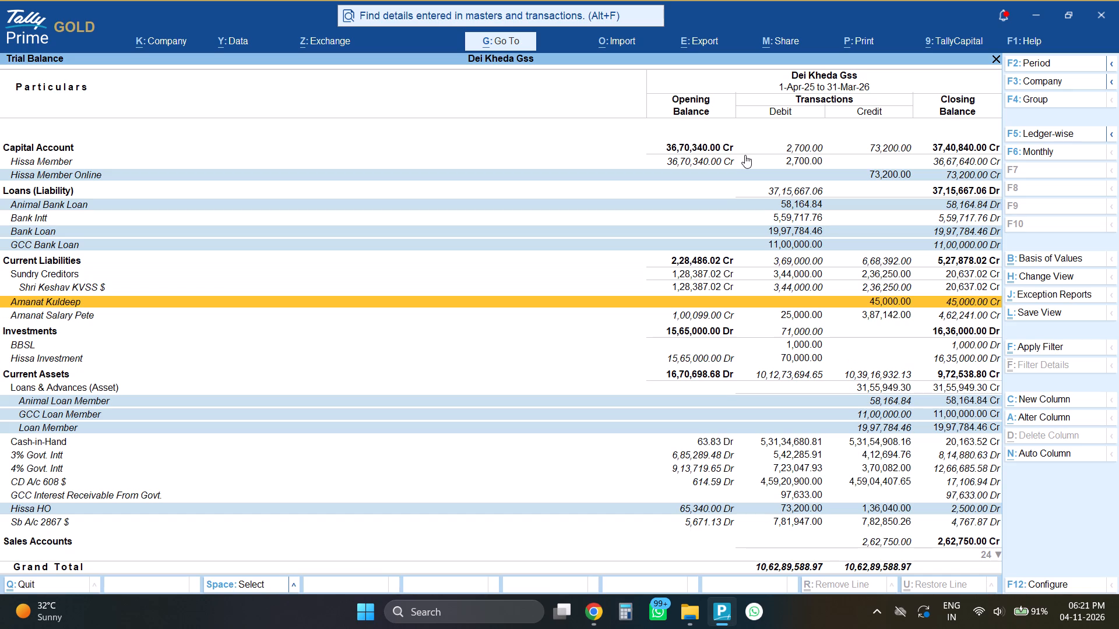
pyautogui.press('Down')
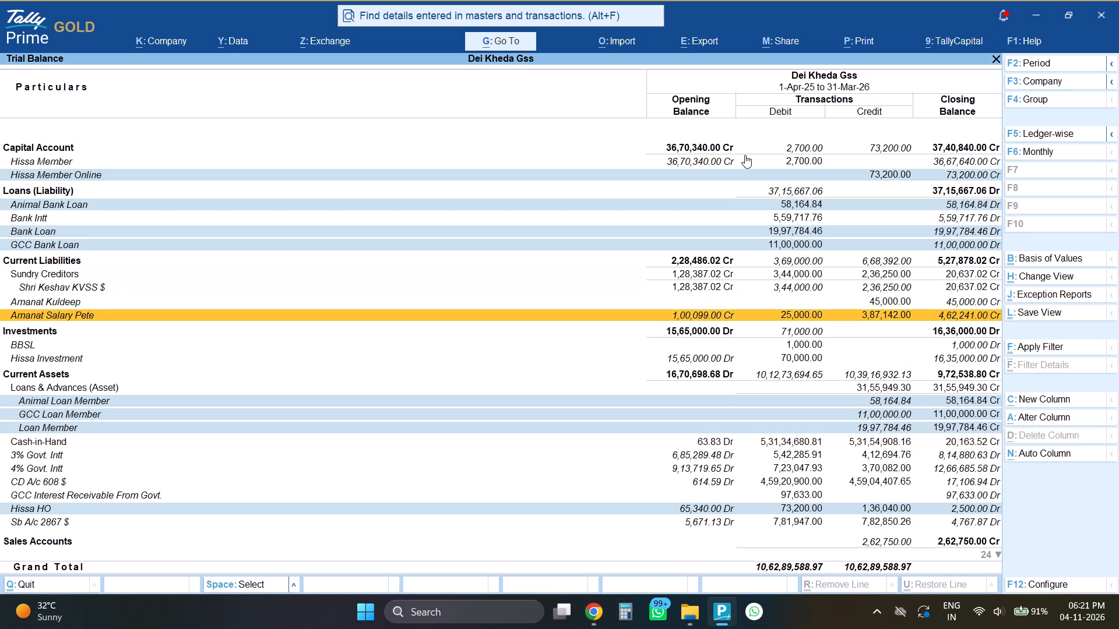
pyautogui.press('Down')
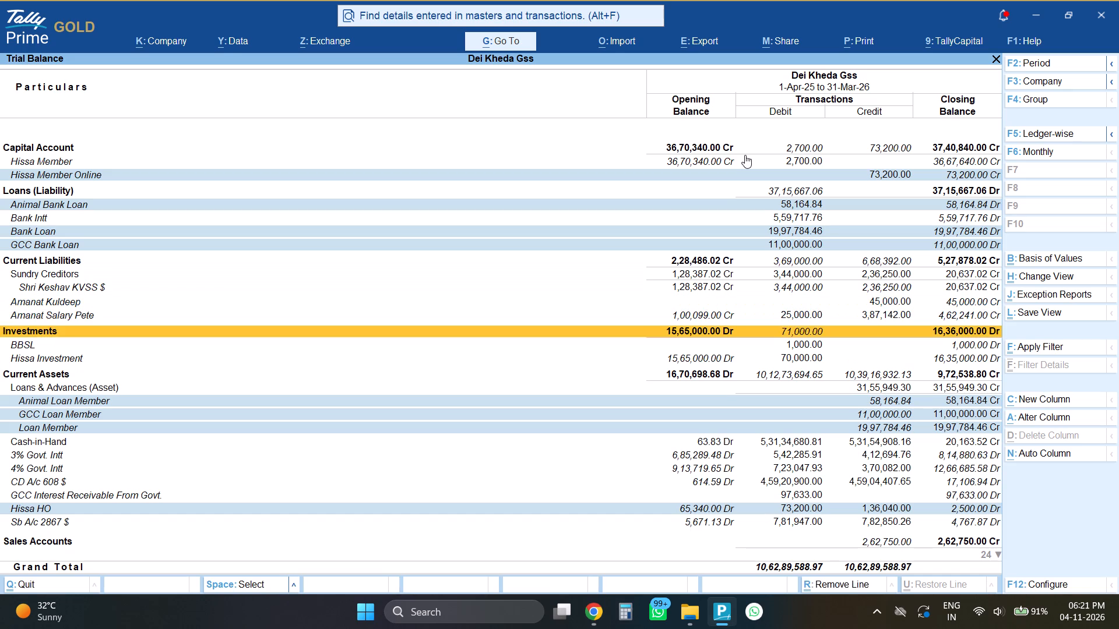
pyautogui.press('Down')
pyautogui.press('Down')
pyautogui.press('Down')
pyautogui.press('Down')
pyautogui.press('Down')
pyautogui.press('Down')
pyautogui.press('Down')
pyautogui.press('Down')
pyautogui.press('Down')
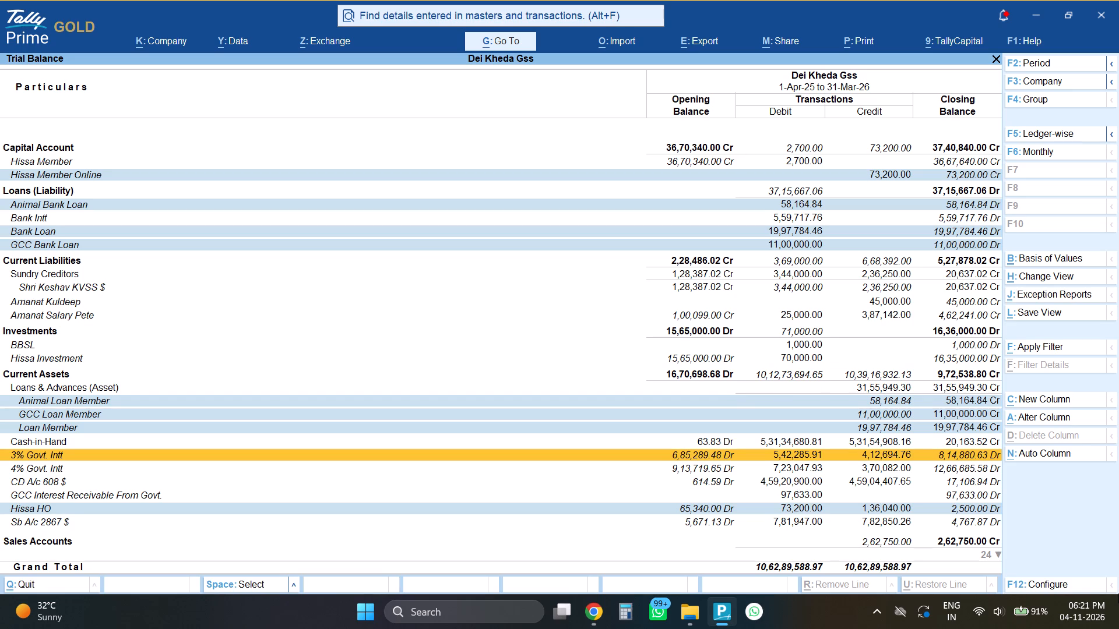
pyautogui.press('Down')
pyautogui.press('Down')
pyautogui.press('Up')
pyautogui.press('Up')
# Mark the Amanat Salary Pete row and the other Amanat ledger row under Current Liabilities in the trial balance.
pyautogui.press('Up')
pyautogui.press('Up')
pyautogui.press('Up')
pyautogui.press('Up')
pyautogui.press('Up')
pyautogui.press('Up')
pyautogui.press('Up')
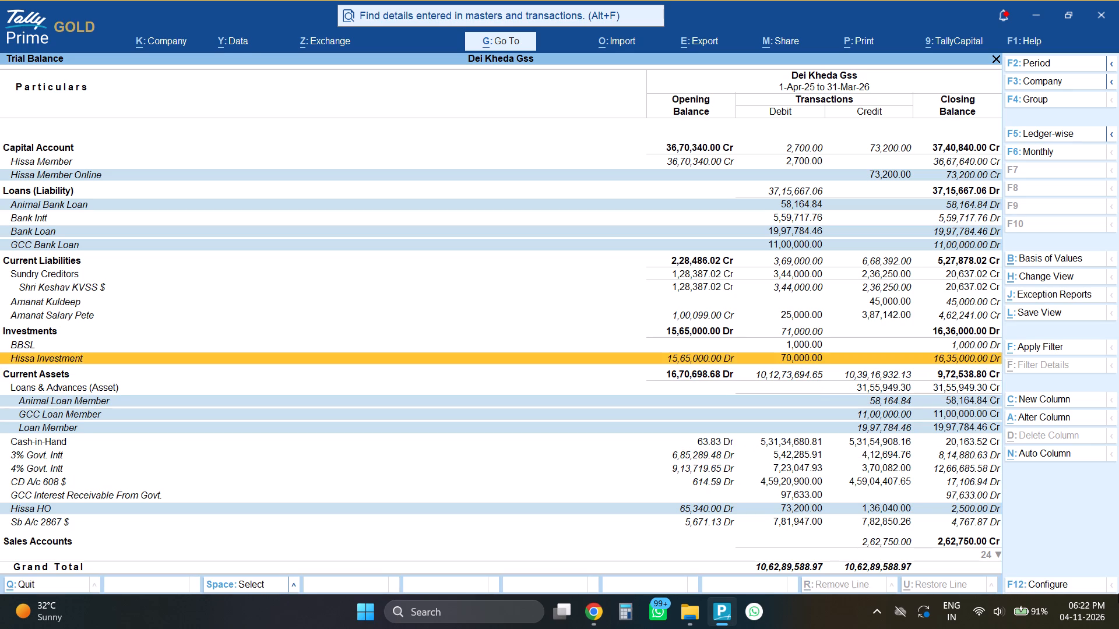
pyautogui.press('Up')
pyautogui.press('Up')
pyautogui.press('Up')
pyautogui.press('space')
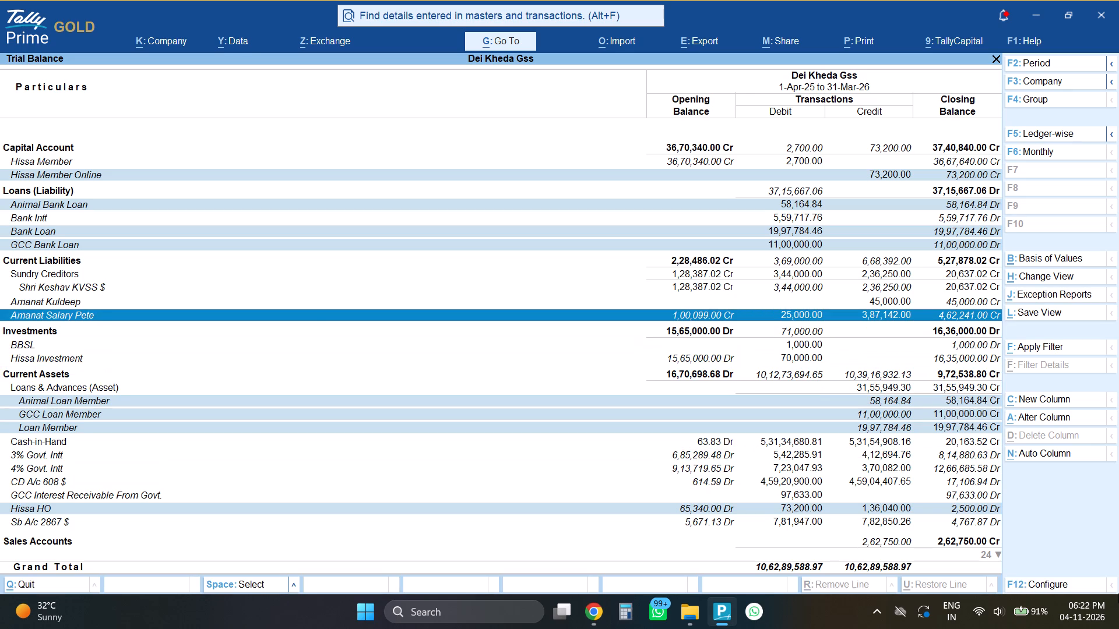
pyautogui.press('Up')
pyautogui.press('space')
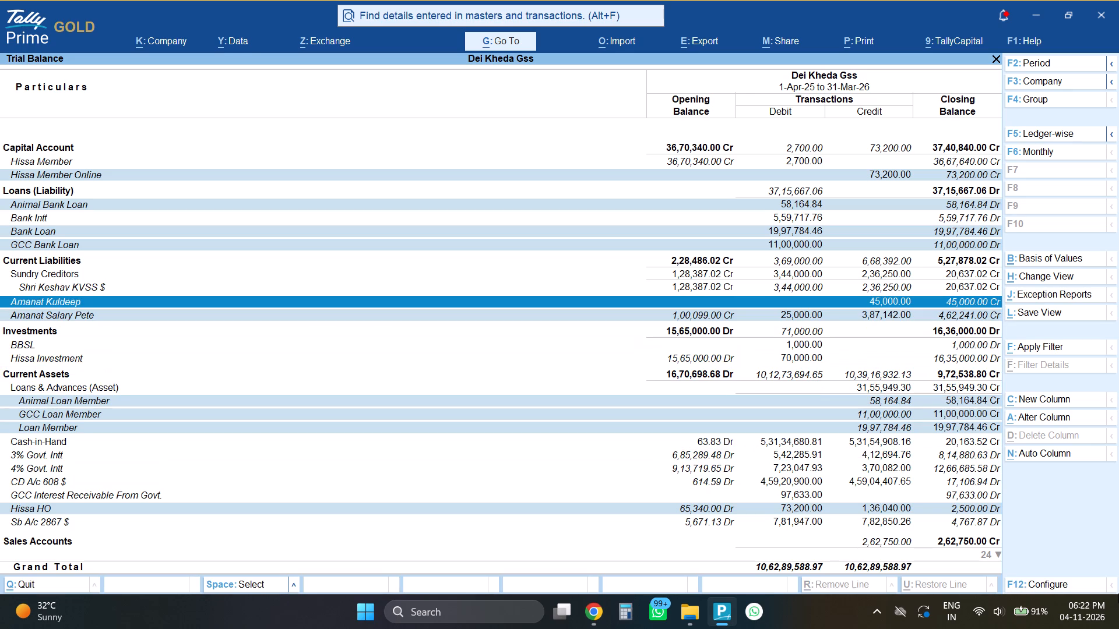
# Clear all row markings in the trial balance.
pyautogui.press('Escape')
# Examine the trial balance rows from the Sundry Creditors ledger through Investments and Loans & Advances to Cash-in-Hand.
pyautogui.press('Up')
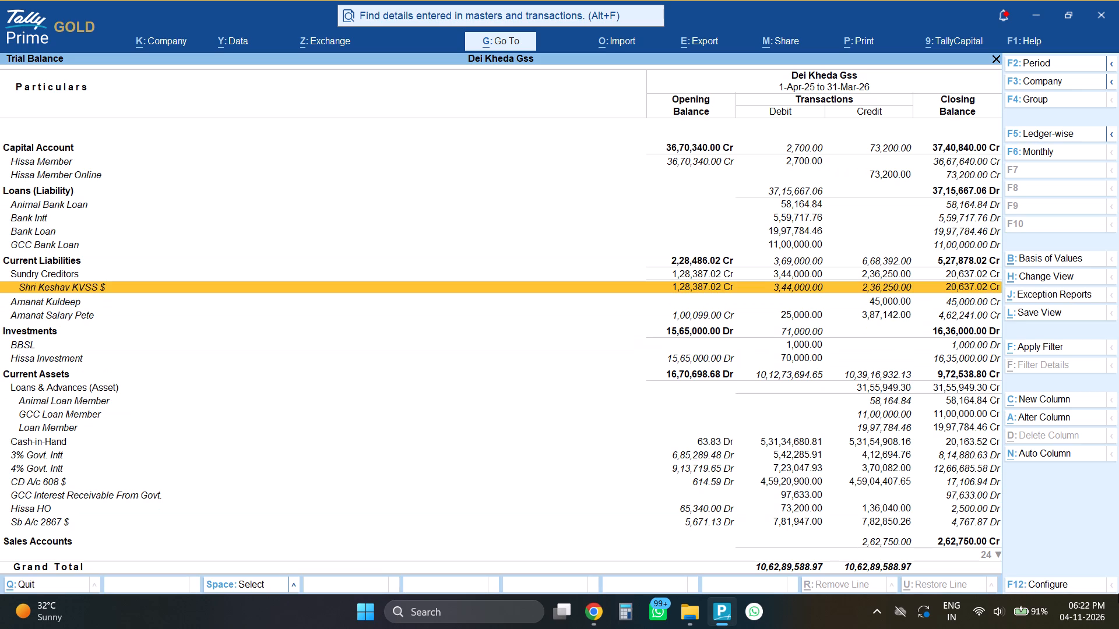
pyautogui.press('Down')
pyautogui.press('Up')
pyautogui.press('Down')
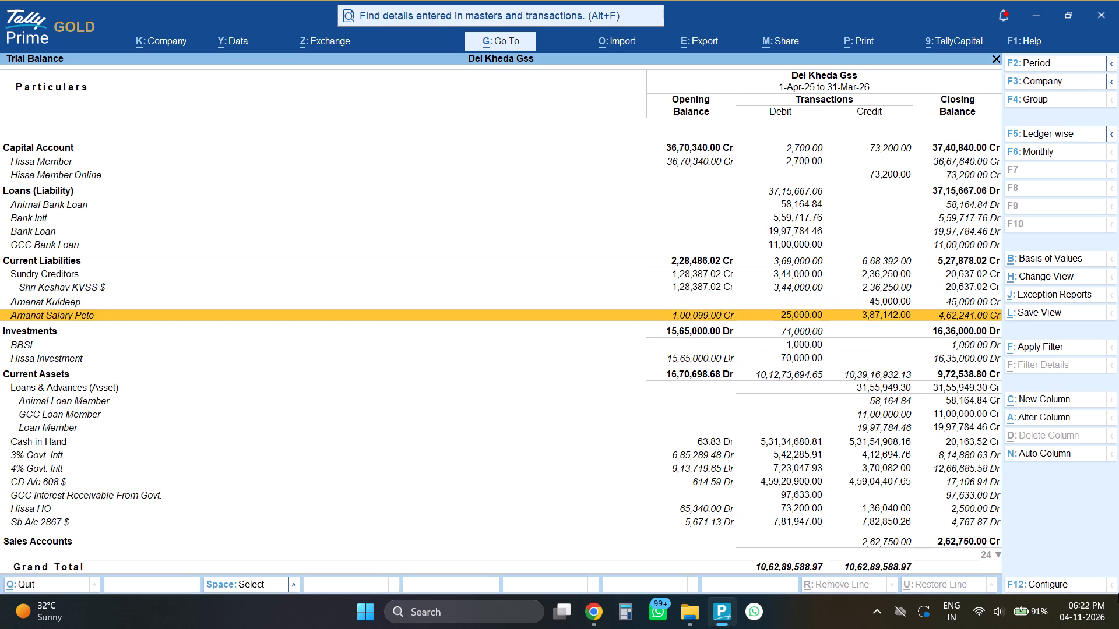
pyautogui.press('Down')
pyautogui.press('Down')
pyautogui.press('Down')
pyautogui.press('Down')
pyautogui.press('Down')
pyautogui.press('Down')
pyautogui.press('Down')
pyautogui.press('Down')
pyautogui.press('Down')
pyautogui.press('Down')
pyautogui.press('Down')
pyautogui.press('Up')
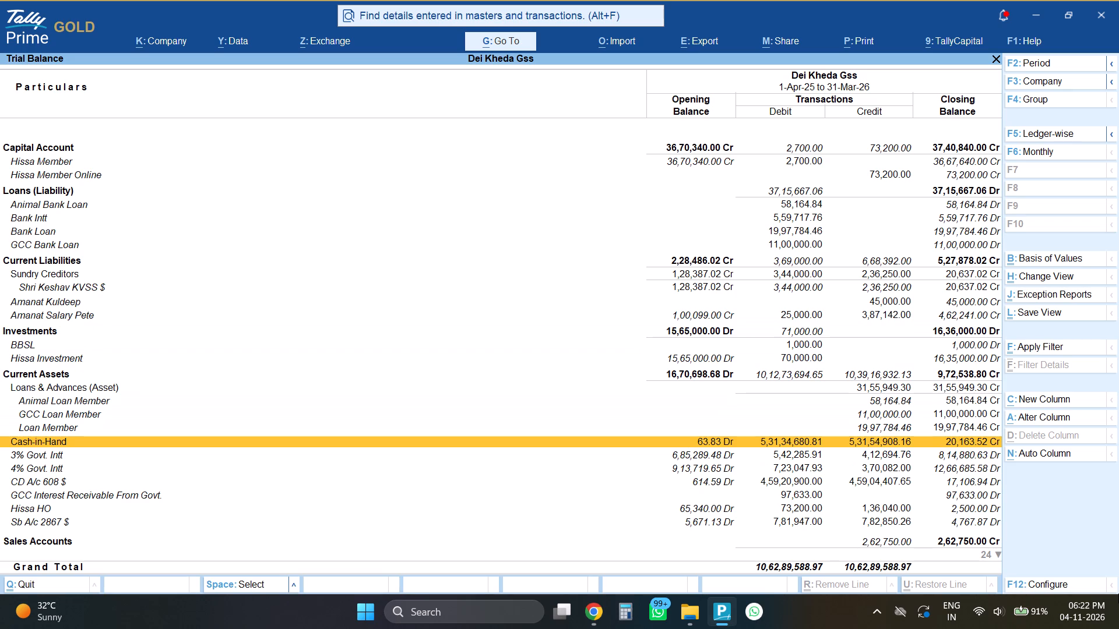
# Examine the remaining Current Assets rows and the Sales, Purchase and Direct Expenses ledgers in the trial balance.
pyautogui.press('Down')
pyautogui.press('Down')
pyautogui.press('Down')
pyautogui.press('Down')
pyautogui.press('Down')
pyautogui.press('Down')
pyautogui.press('Down')
pyautogui.press('Down')
pyautogui.press('Down')
pyautogui.press('Down')
pyautogui.press('Down')
pyautogui.press('Down')
pyautogui.press('Down')
pyautogui.press('Down')
pyautogui.press('Down')
pyautogui.press('Down')
pyautogui.press('Down')
pyautogui.press('Down')
pyautogui.press('Down')
pyautogui.press('Down')
pyautogui.press('Up')
pyautogui.press('Up')
pyautogui.press('Up')
pyautogui.press('Up')
pyautogui.press('Up')
pyautogui.press('Up')
pyautogui.press('Up')
pyautogui.press('Up')
pyautogui.press('Up')
pyautogui.press('Up')
pyautogui.press('Up')
pyautogui.press('Up')
pyautogui.press('Up')
pyautogui.press('Up')
pyautogui.press('Up')
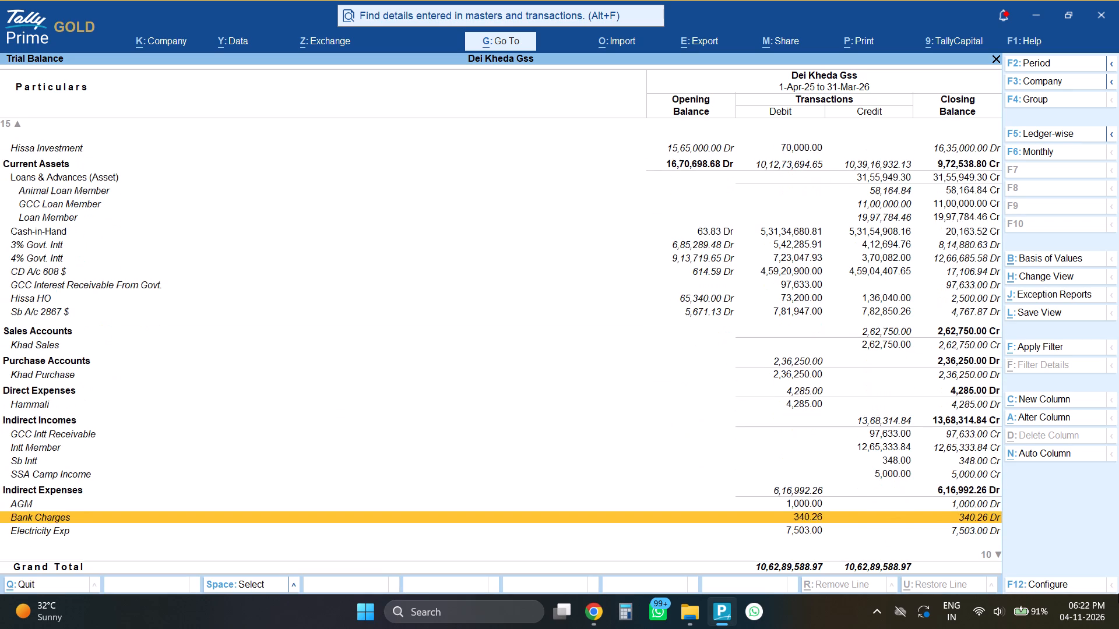
pyautogui.press('Down')
pyautogui.press('Down')
pyautogui.press('Down')
pyautogui.press('Down')
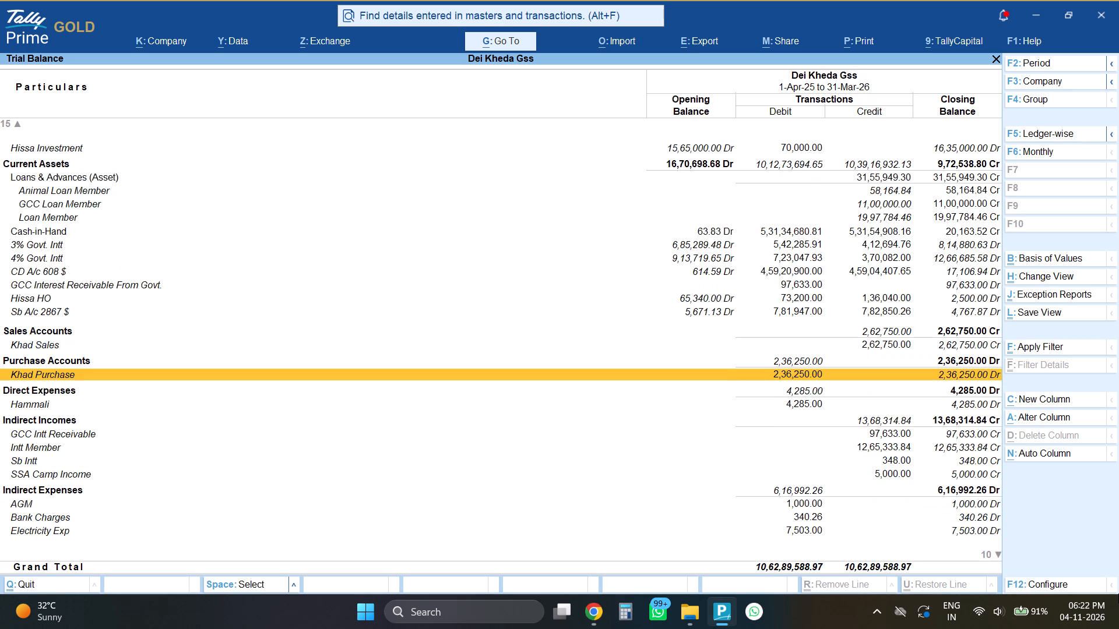
pyautogui.press('Down')
pyautogui.press('Down')
pyautogui.press('Down')
pyautogui.press('Up')
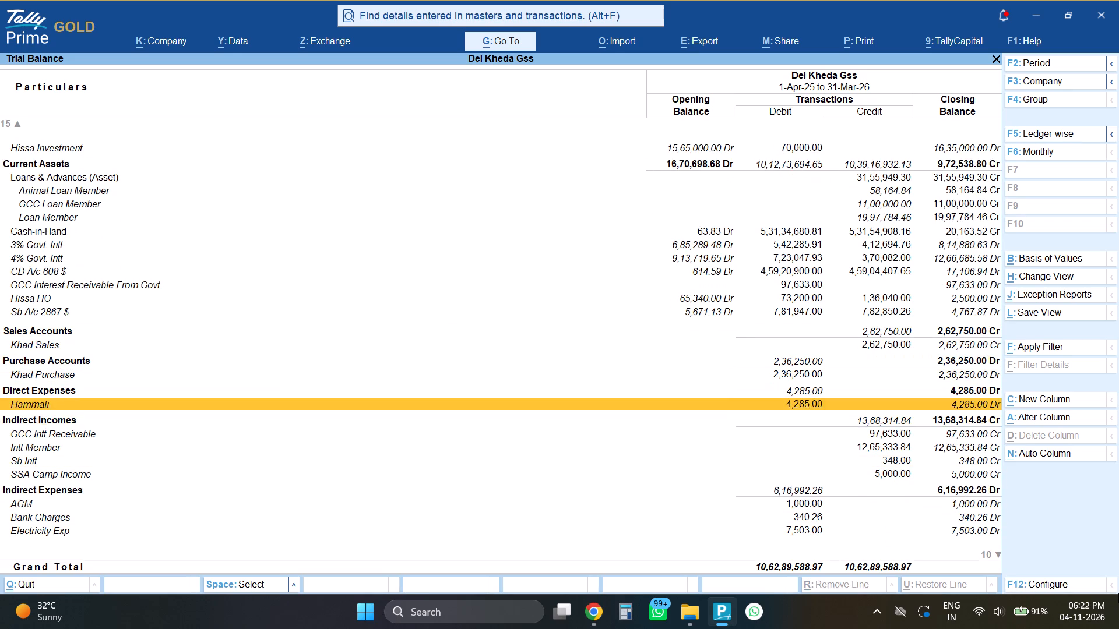
# Examine the Indirect Incomes and Indirect Expenses ledgers down to the end of the trial balance.
pyautogui.press('Down')
pyautogui.press('Down')
pyautogui.press('Down')
pyautogui.press('Down')
pyautogui.press('Down')
pyautogui.press('Down')
pyautogui.press('Down')
pyautogui.press('Down')
pyautogui.press('Down')
pyautogui.press('Down')
pyautogui.press('Down')
pyautogui.press('Down')
pyautogui.press('Down')
pyautogui.press('Down')
pyautogui.press('Down')
pyautogui.press('Down')
pyautogui.press('Down')
pyautogui.press('Down')
pyautogui.press('Down')
pyautogui.press('Down')
pyautogui.press('Down')
pyautogui.press('Down')
pyautogui.press('Down')
pyautogui.press('Down')
pyautogui.press('Down')
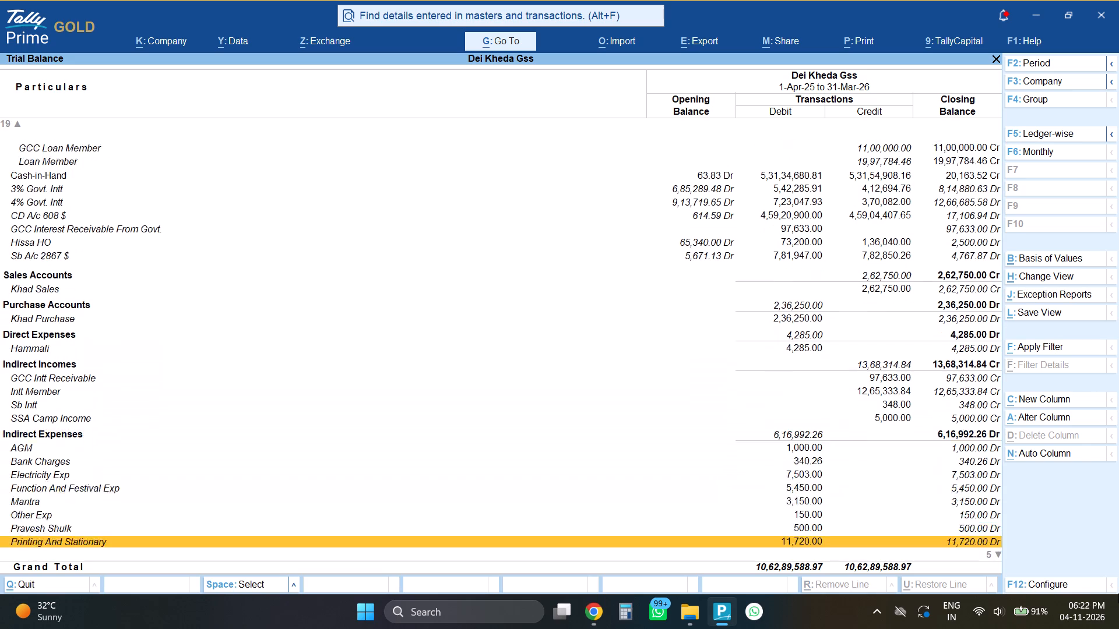
pyautogui.press('Up')
pyautogui.press('Up')
pyautogui.press('Up')
pyautogui.press('Down')
pyautogui.press('Down')
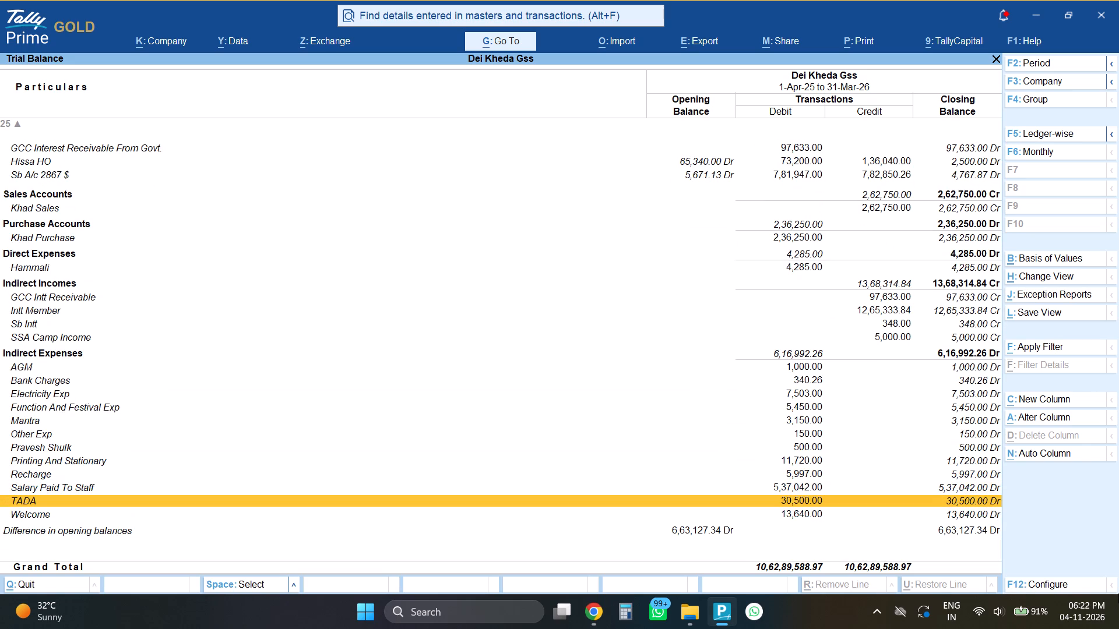
pyautogui.press('Down')
pyautogui.press('Up')
pyautogui.press('Up')
pyautogui.press('Up')
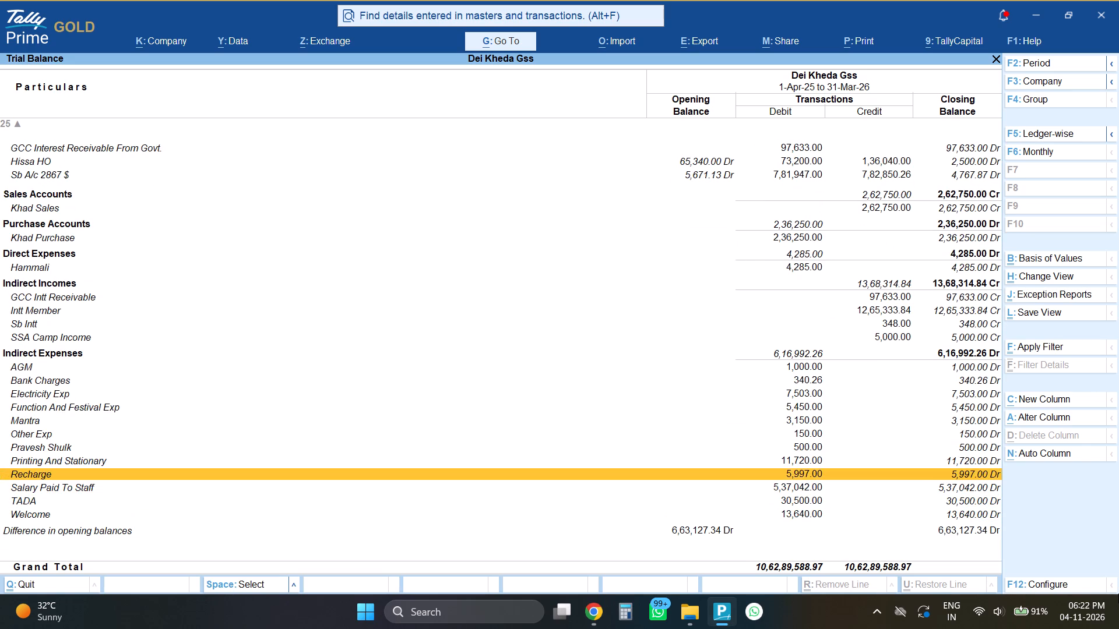
pyautogui.press('Up')
pyautogui.press('Up')
pyautogui.press('Up')
pyautogui.press('Up')
pyautogui.press('Up')
pyautogui.press('Up')
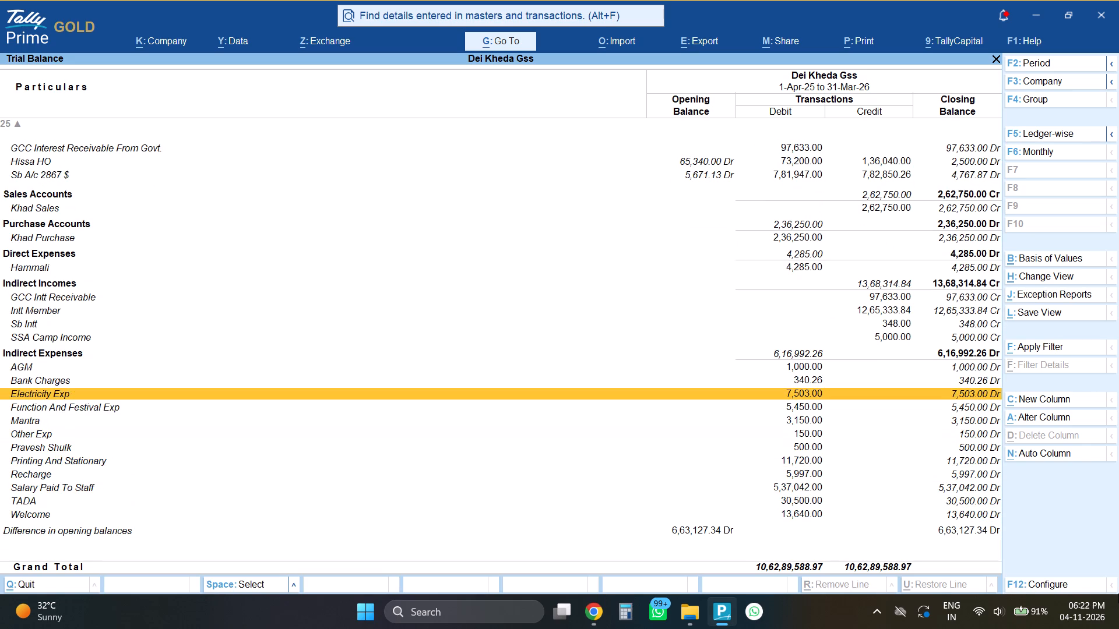
pyautogui.press('Up')
pyautogui.press('Up')
pyautogui.press('Up')
# In the ERP in Chrome, generate the before-dayend Trading Account as a CAS PDF for 01-04-2025 to 31-03-2026, branch H.O.
pyautogui.hotkey('alt', 'Tab')
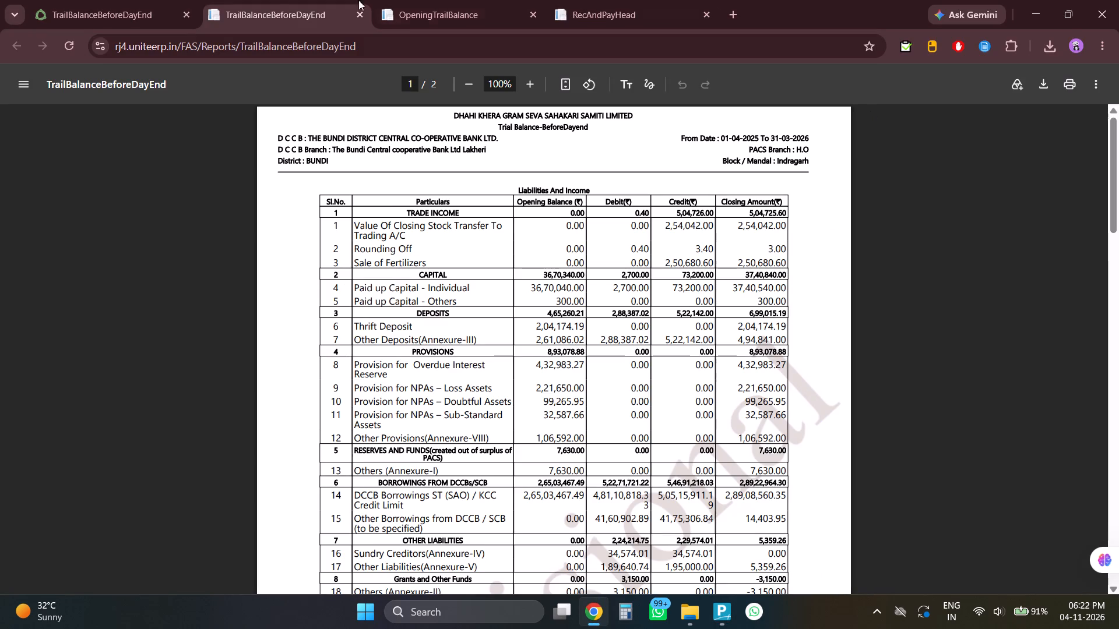
pyautogui.click(115, 0)
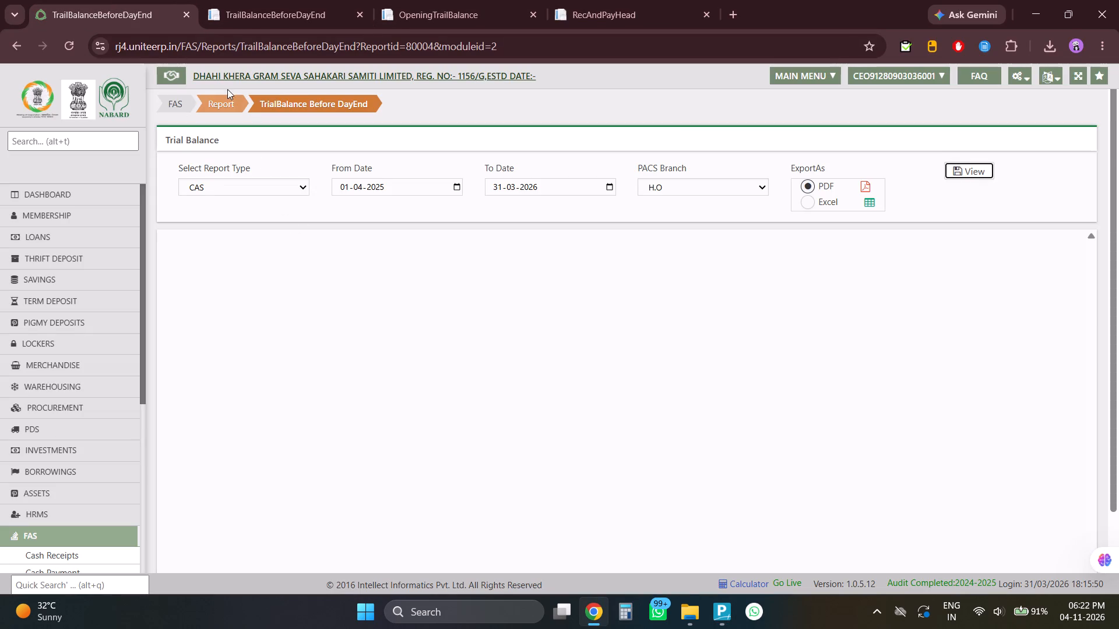
pyautogui.click(230, 99)
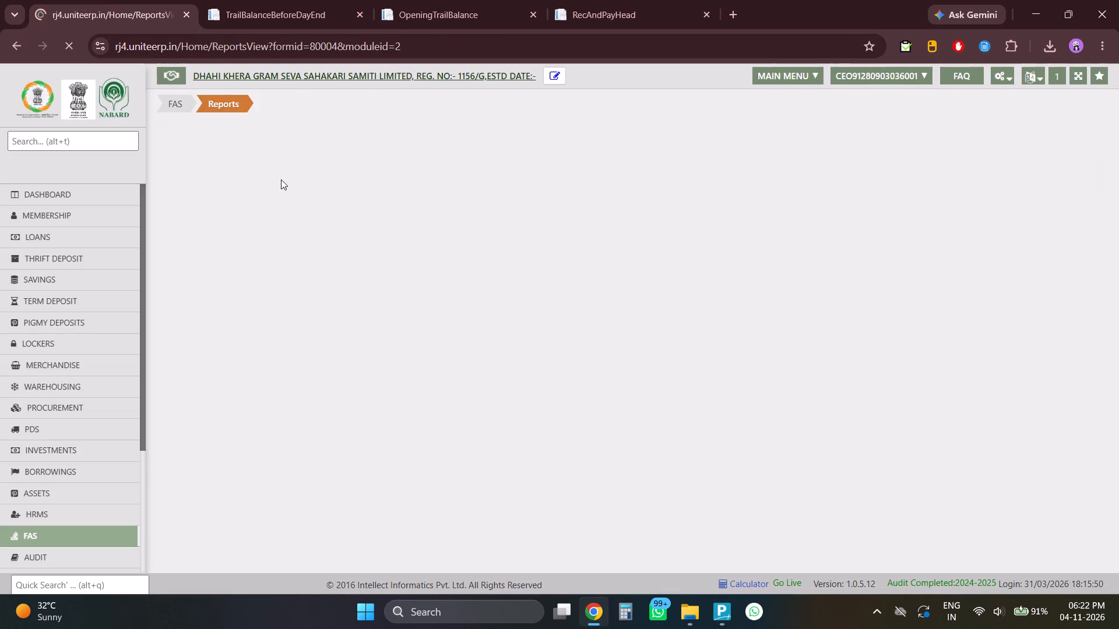
pyautogui.click(256, 199)
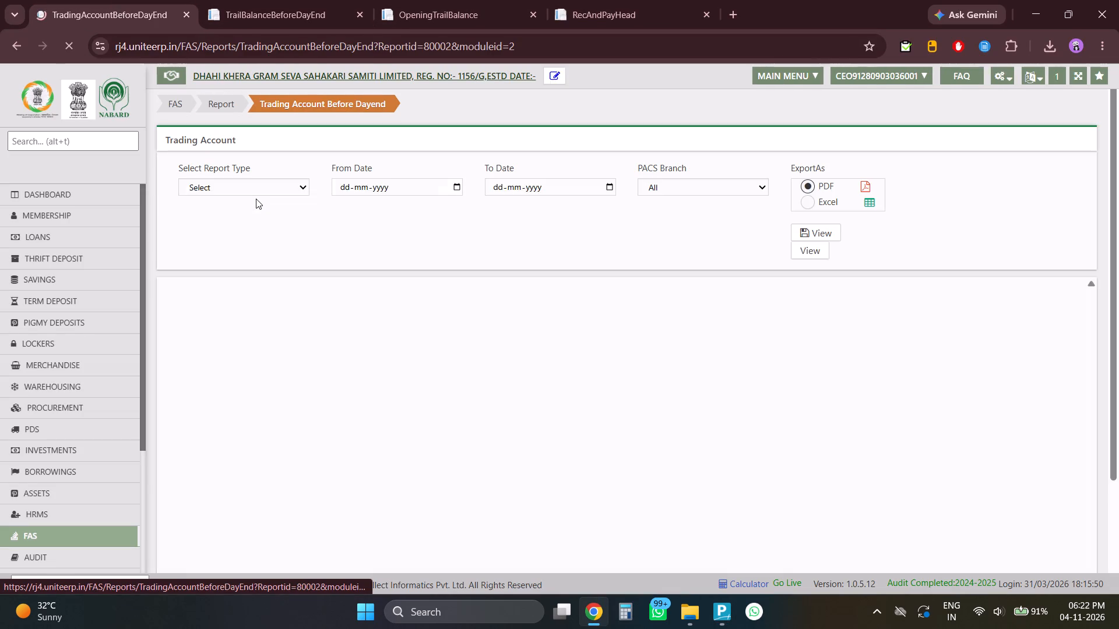
pyautogui.press('Tab')
pyautogui.press('Tab')
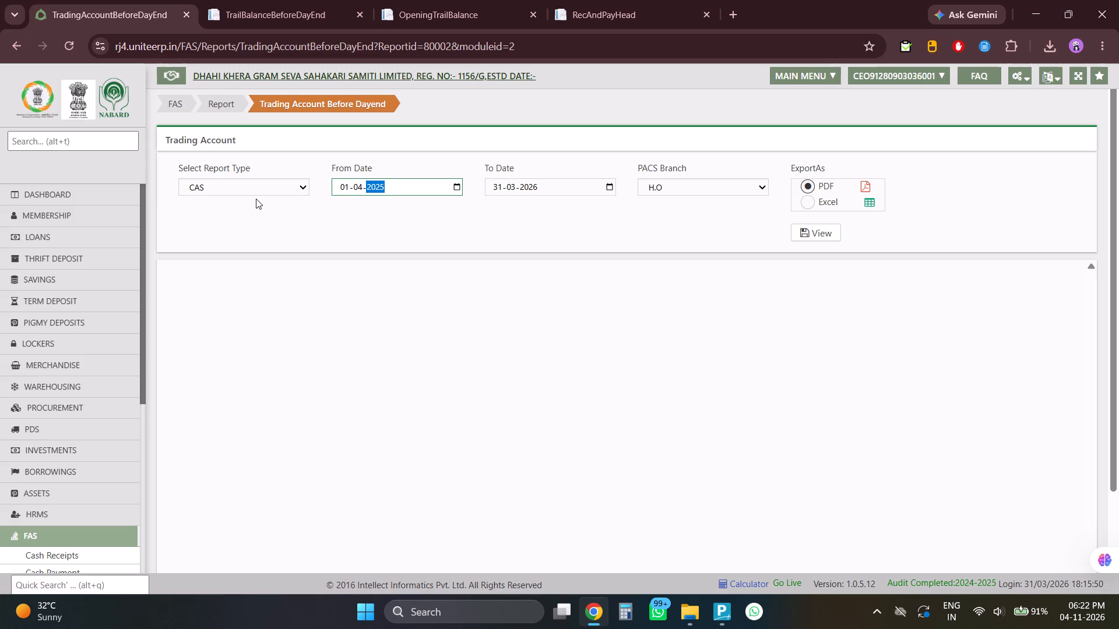
pyautogui.click(830, 226)
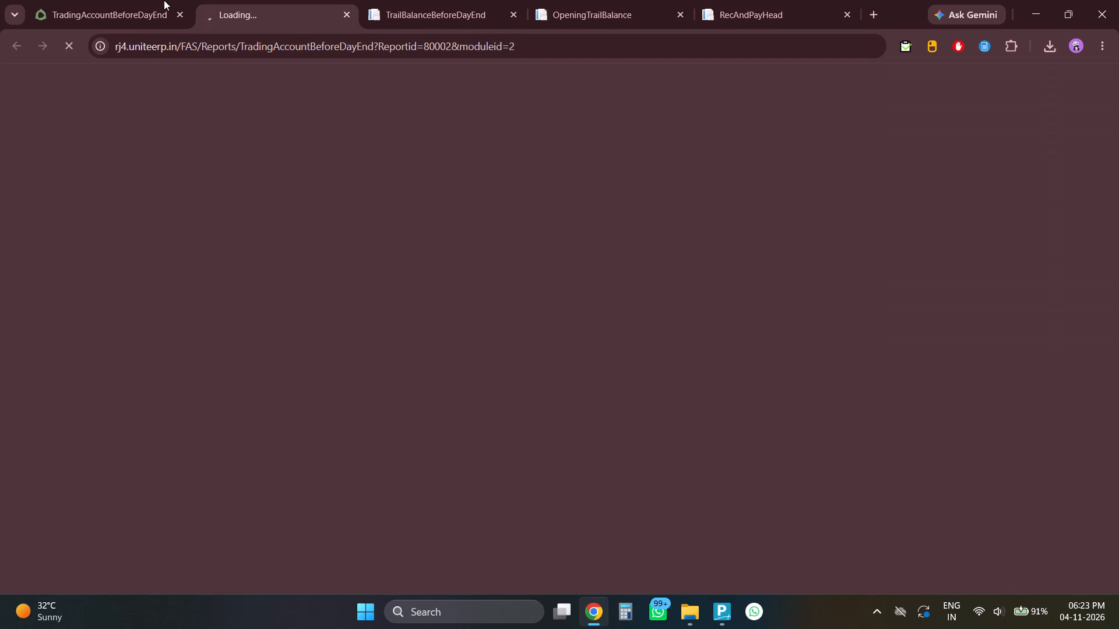
# Generate the before-dayend Profit and Loss report as a CAS PDF dated 31-03-2026 for branch H.O.
pyautogui.click(102, 0)
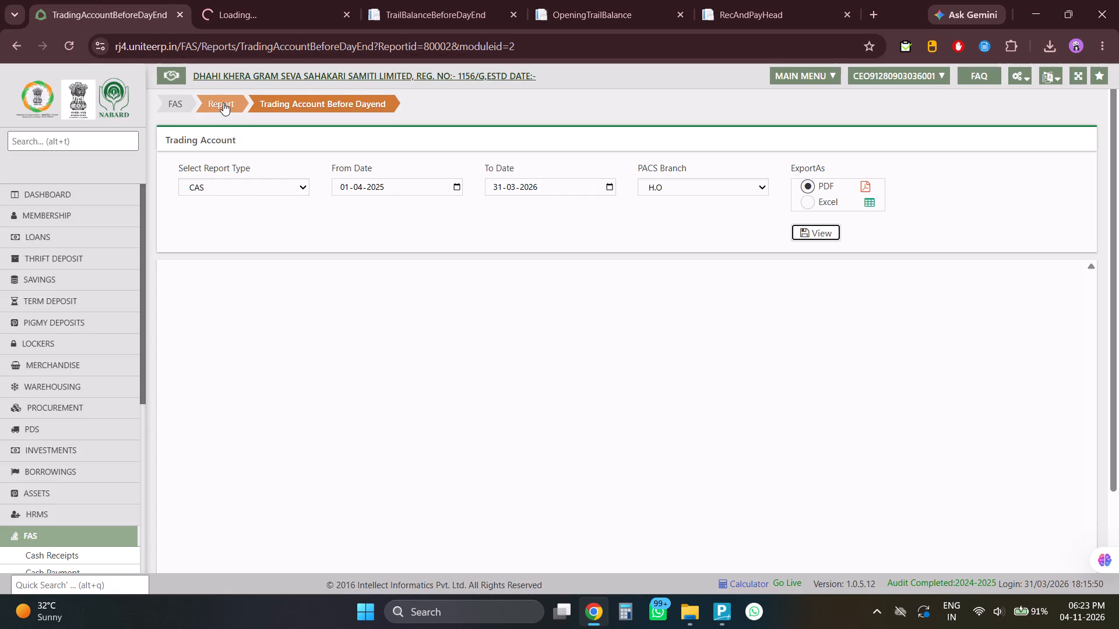
pyautogui.click(223, 103)
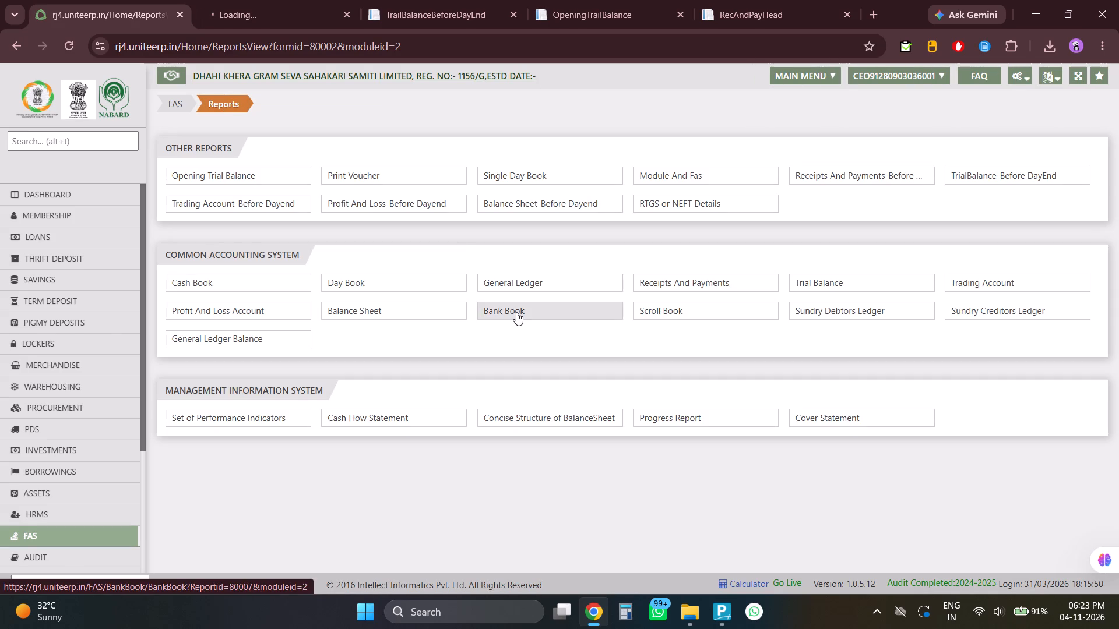
pyautogui.click(388, 204)
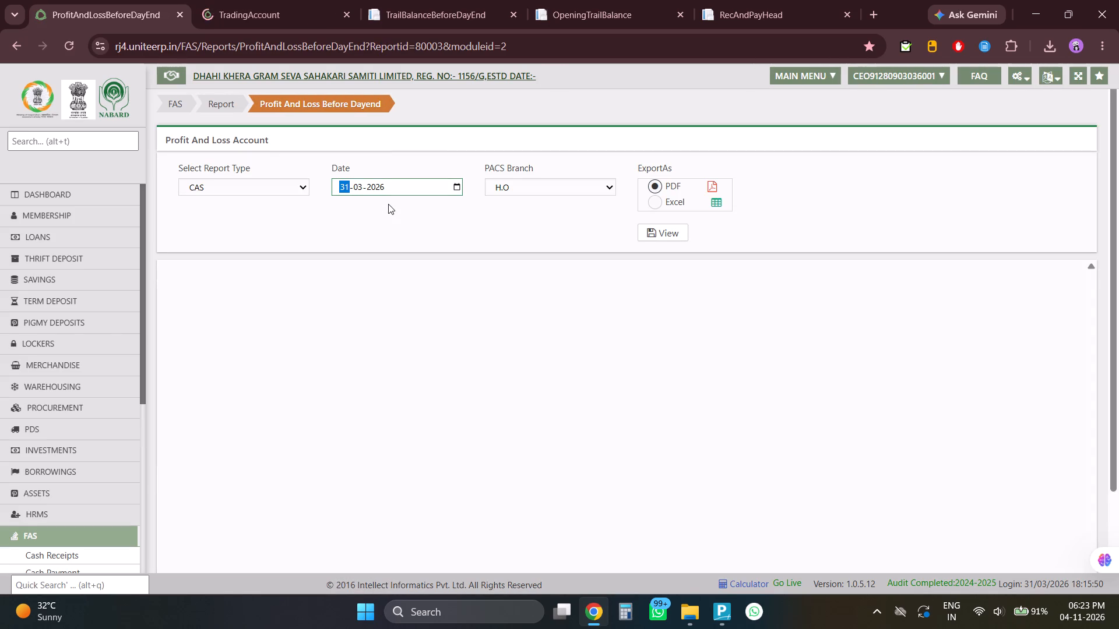
pyautogui.click(673, 230)
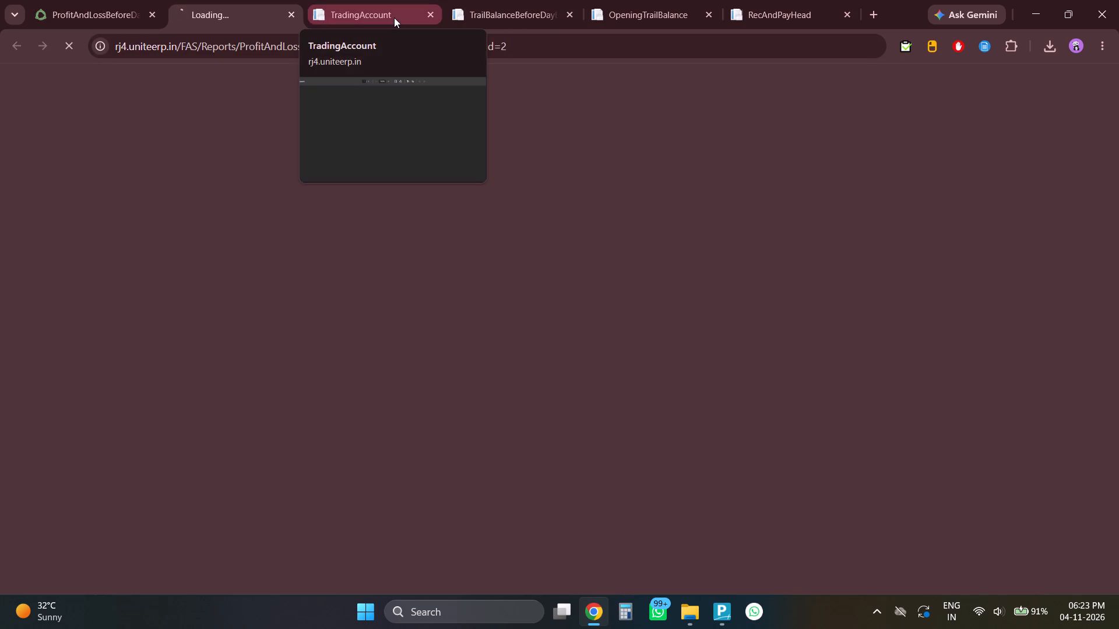
# Generate the before-dayend Balance Sheet as a CAS PDF dated 31-03-2026 for branch H.O.
pyautogui.click(64, 3)
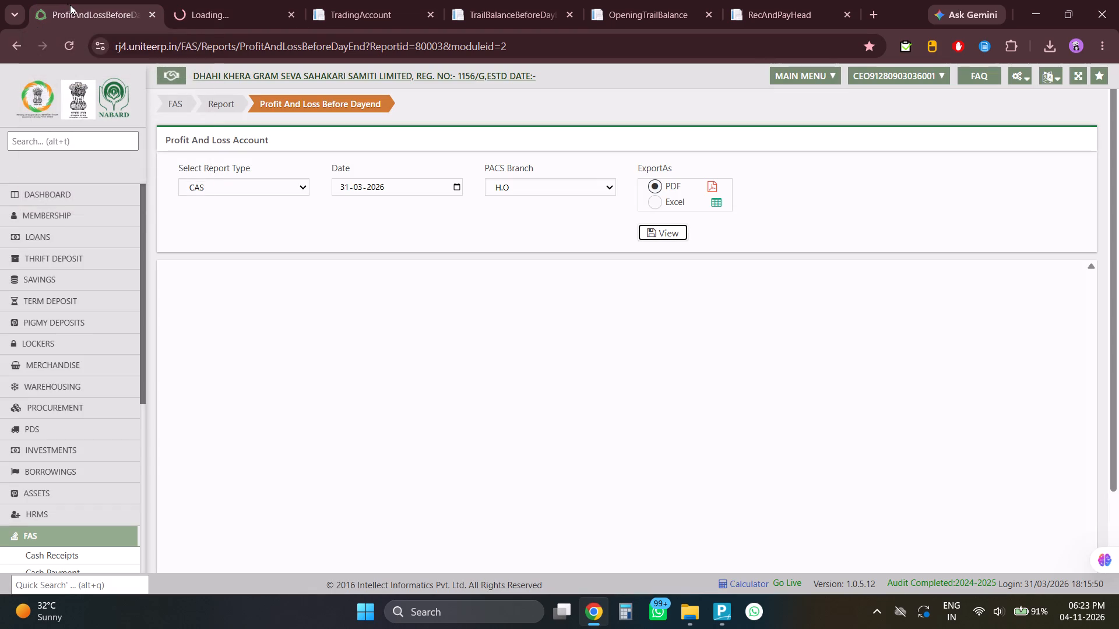
pyautogui.click(220, 109)
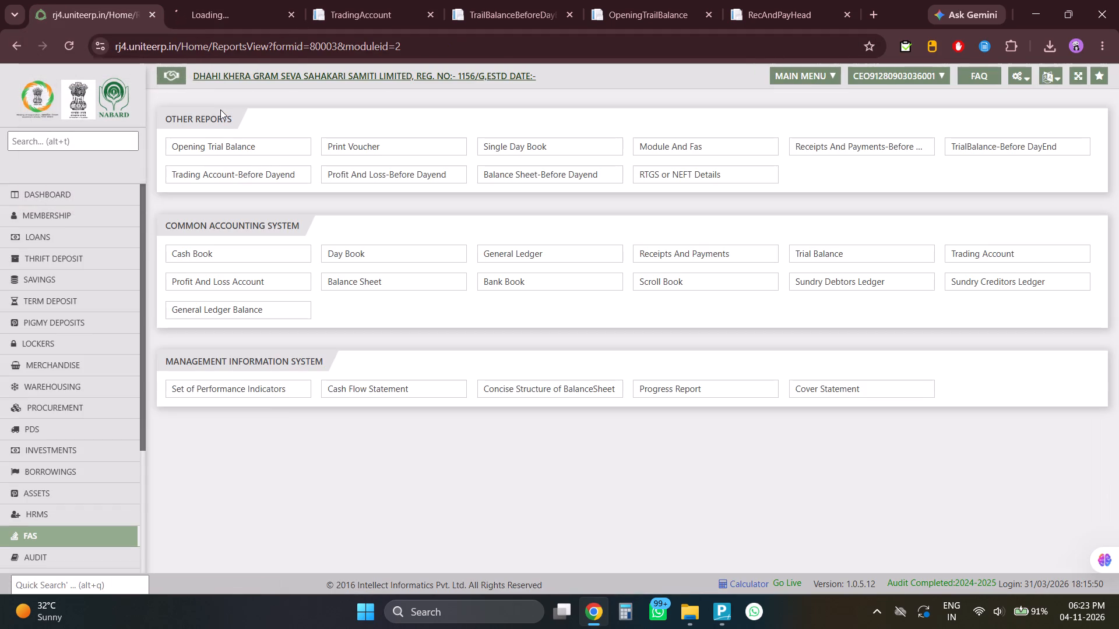
pyautogui.click(571, 171)
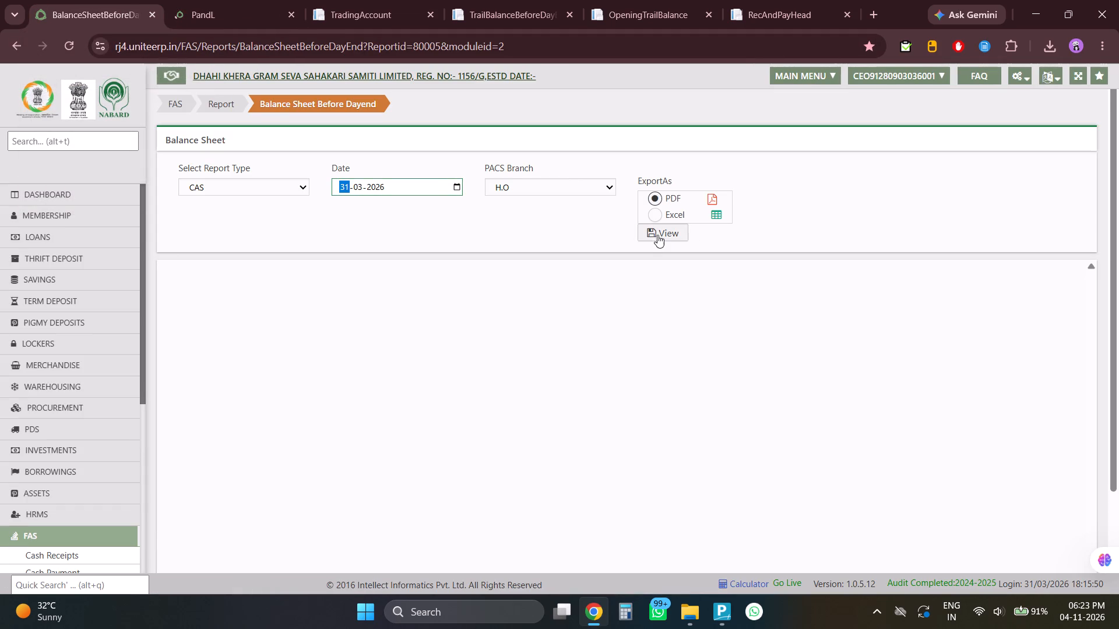
pyautogui.click(654, 232)
# Compare the gross profit figures in the generated Trading Account and Profit and Loss reports.
pyautogui.click(434, 0)
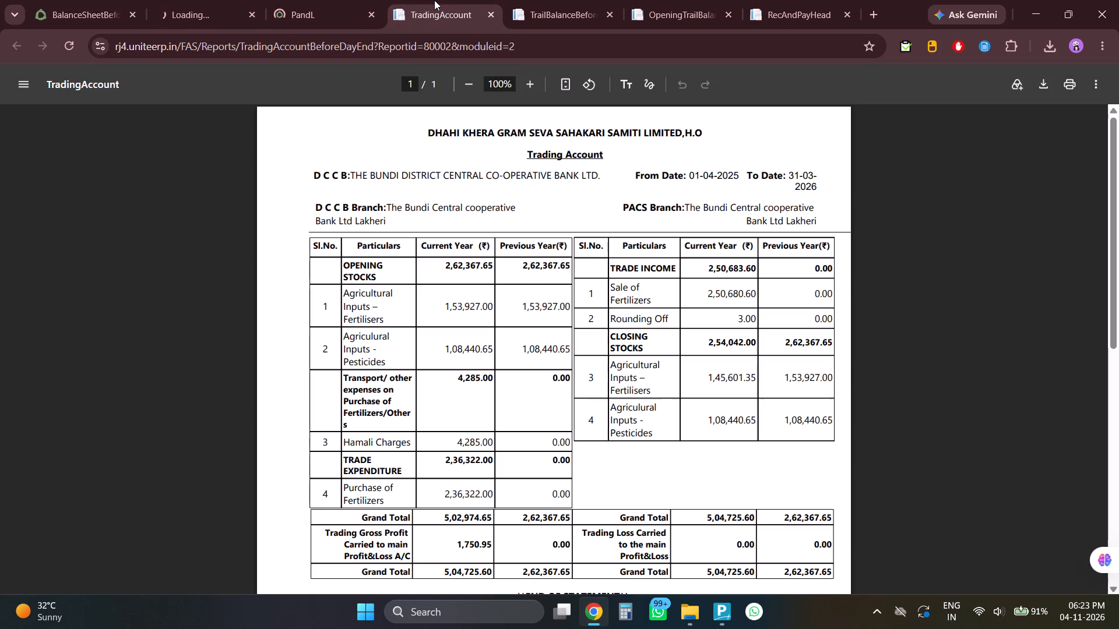
pyautogui.click(343, 0)
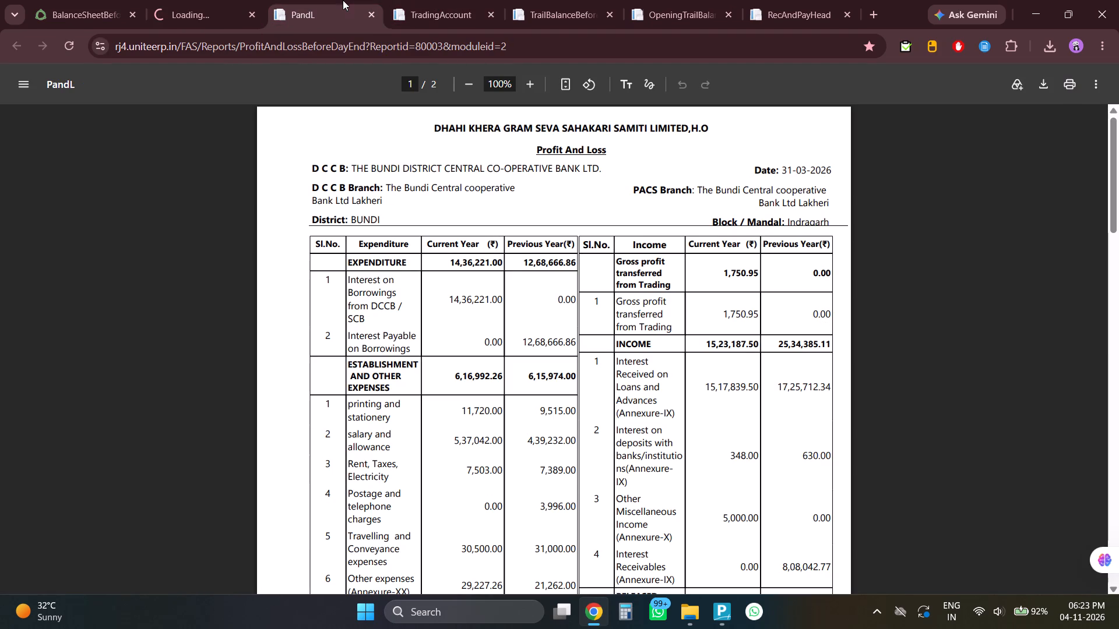
pyautogui.click(431, 15)
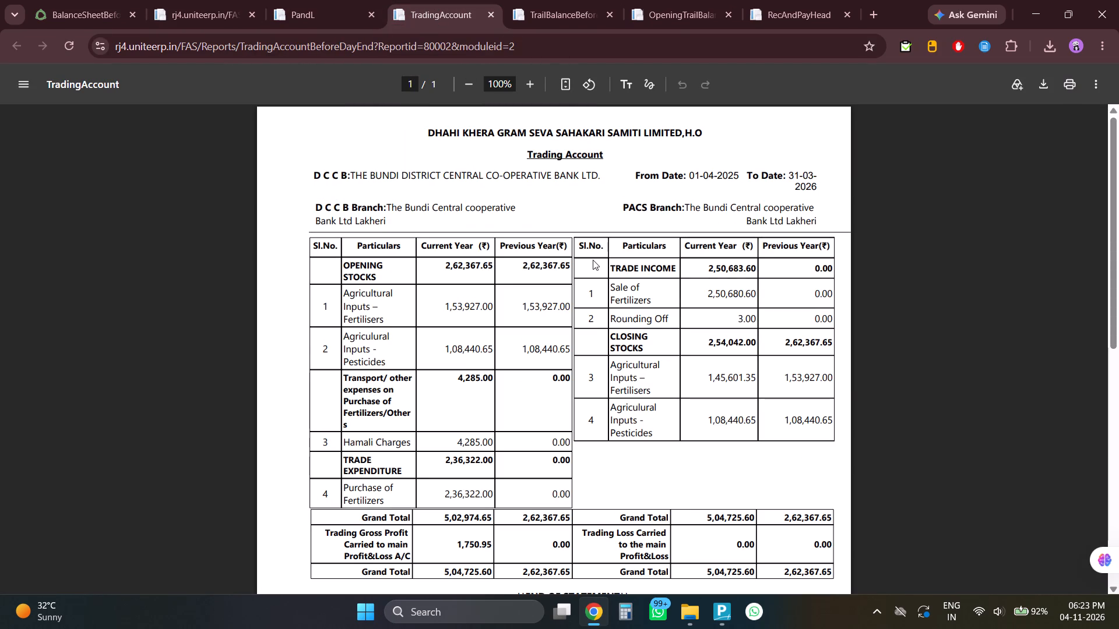
pyautogui.click(328, 5)
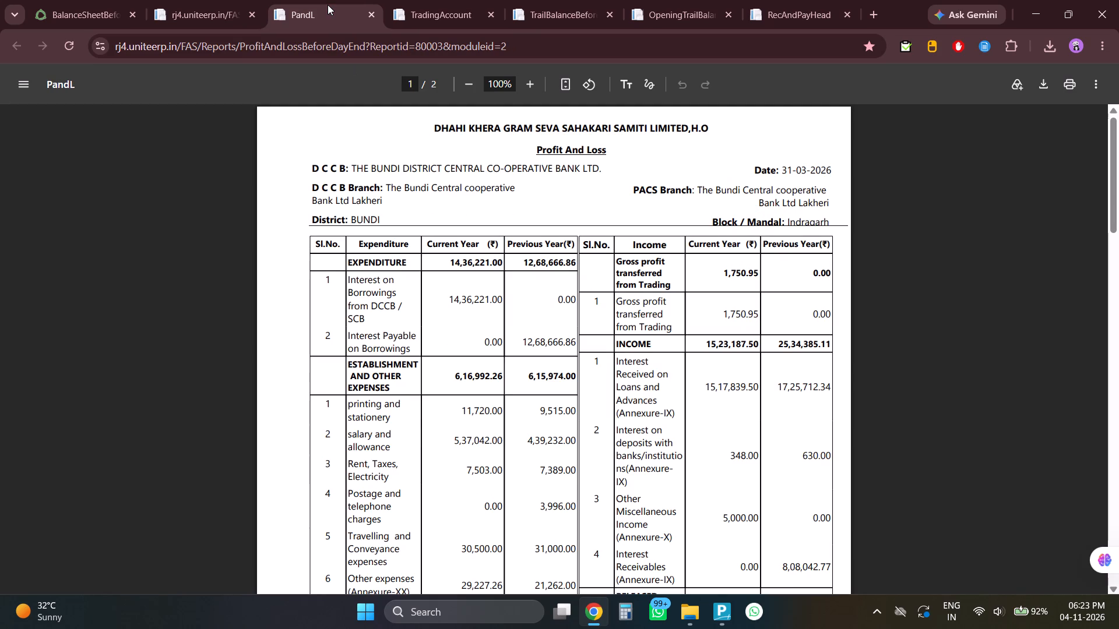
# Examine the Profit and Loss report's expenditure, establishment expenses and income against the TallyPrime trial balance.
pyautogui.click(492, 383)
pyautogui.press('Down')
pyautogui.press('Down')
pyautogui.press('Down')
pyautogui.press('Down')
pyautogui.press('Down')
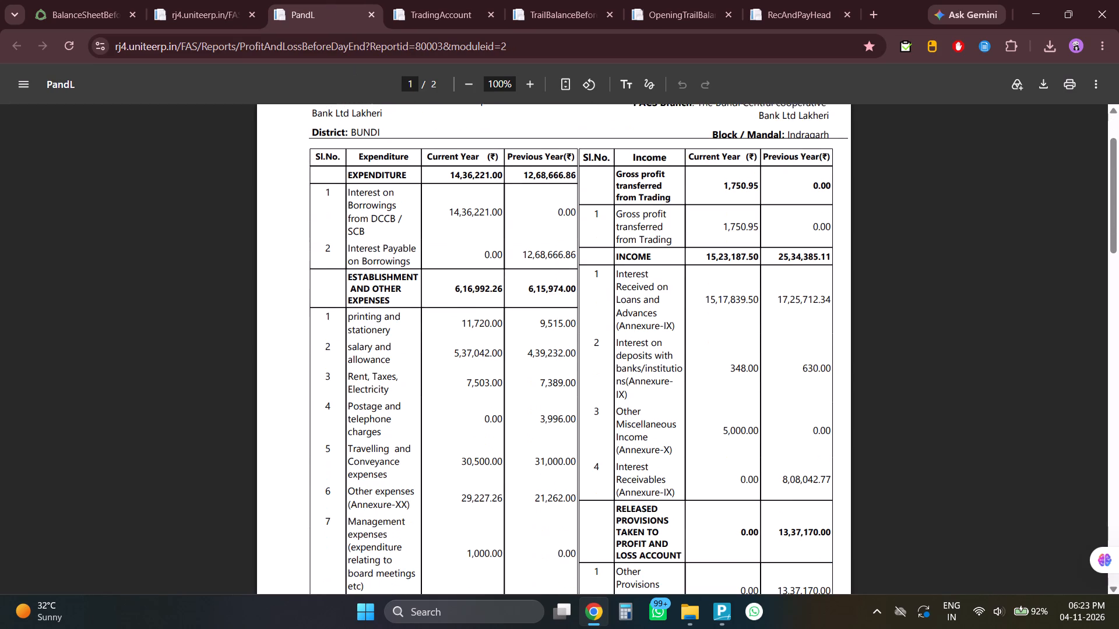
pyautogui.press('Down')
pyautogui.press('Down')
pyautogui.press('Down')
pyautogui.press('Down')
pyautogui.press('Down')
pyautogui.press('Down')
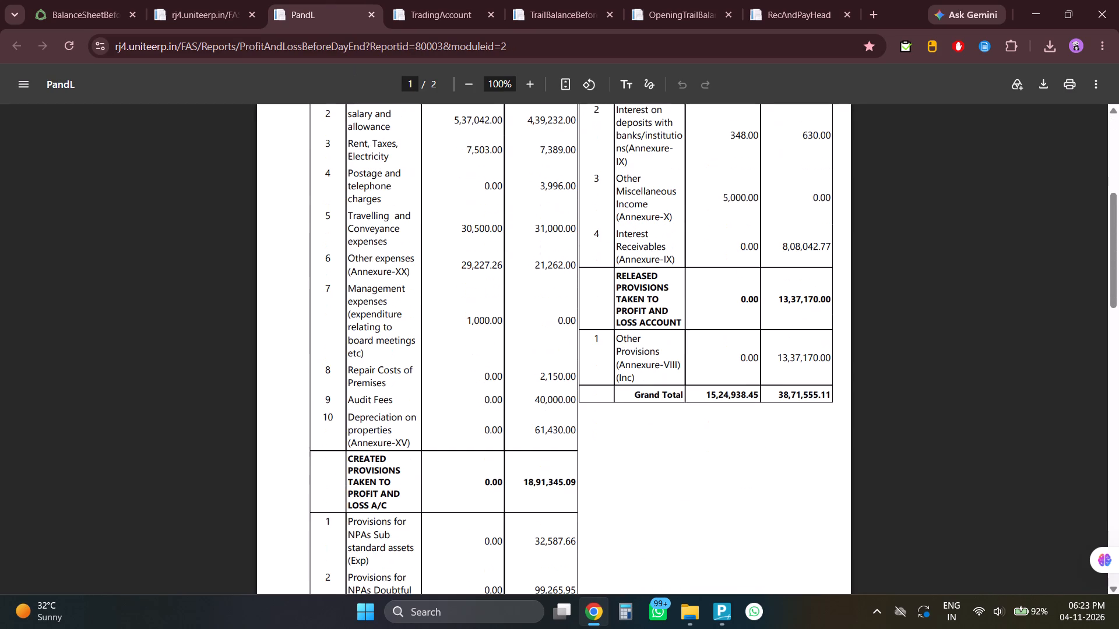
pyautogui.press('Up')
pyautogui.press('Up')
pyautogui.press('Up')
pyautogui.press('Up')
pyautogui.press('Up')
pyautogui.press('Up')
pyautogui.hotkey('alt', 'Tab')
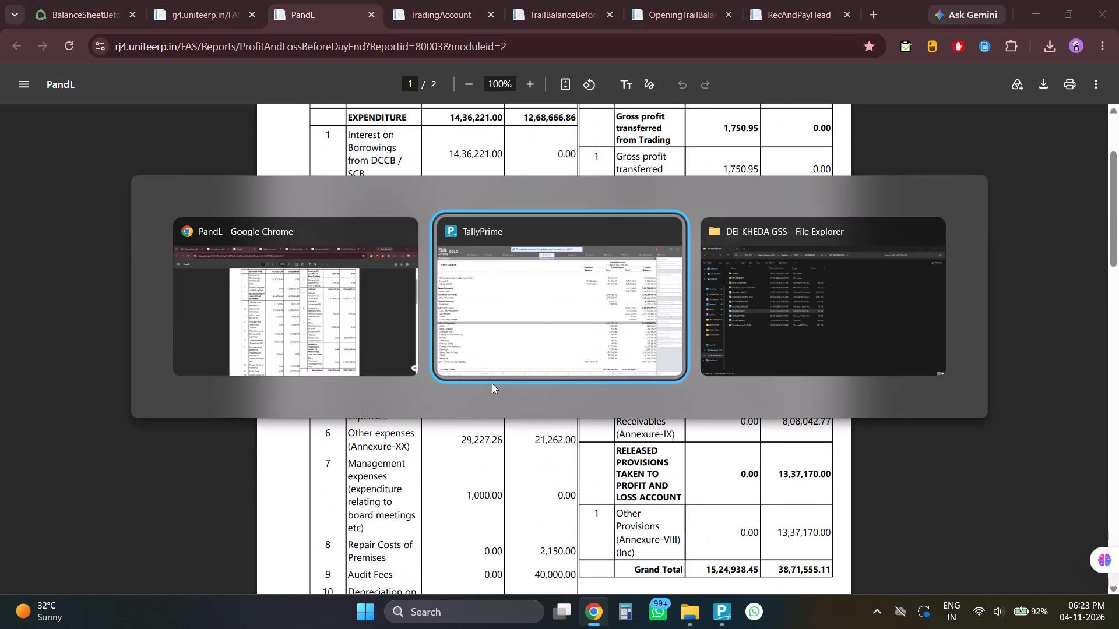
pyautogui.hotkey('alt', 'Tab')
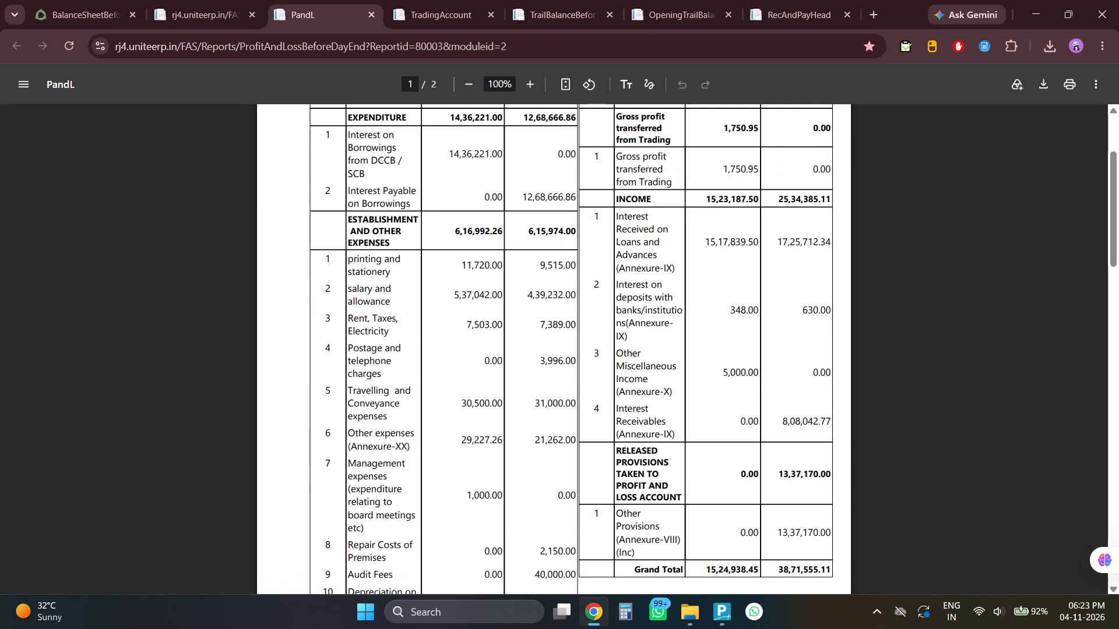
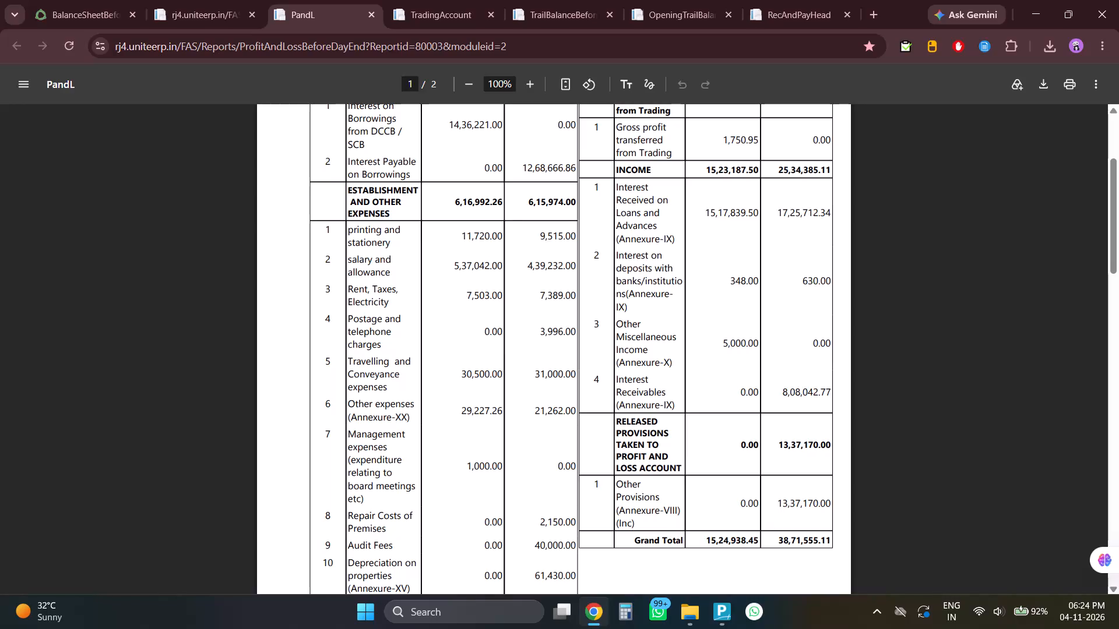
# Examine the remaining Profit and Loss expenses, released and created provisions, and grand totals across both report pages.
pyautogui.press('Down')
pyautogui.press('Down')
pyautogui.press('Down')
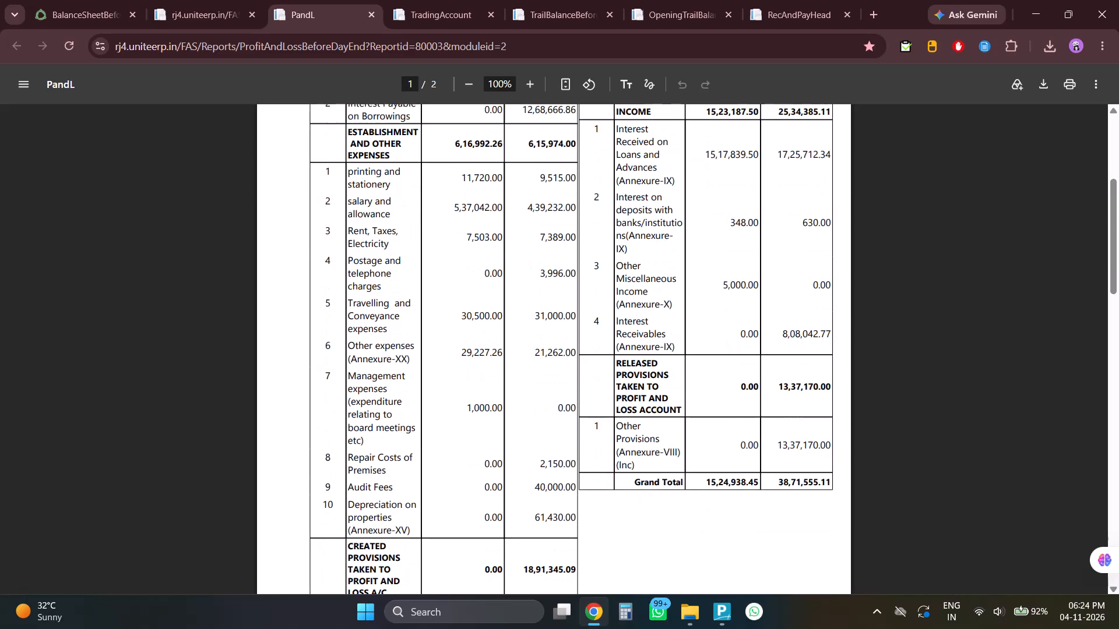
pyautogui.press('Down')
pyautogui.press('Down')
pyautogui.press('Down')
pyautogui.press('Down')
pyautogui.press('Down')
pyautogui.press('Down')
pyautogui.press('Down')
pyautogui.press('Down')
pyautogui.press('Down')
pyautogui.press('Down')
pyautogui.press('Down')
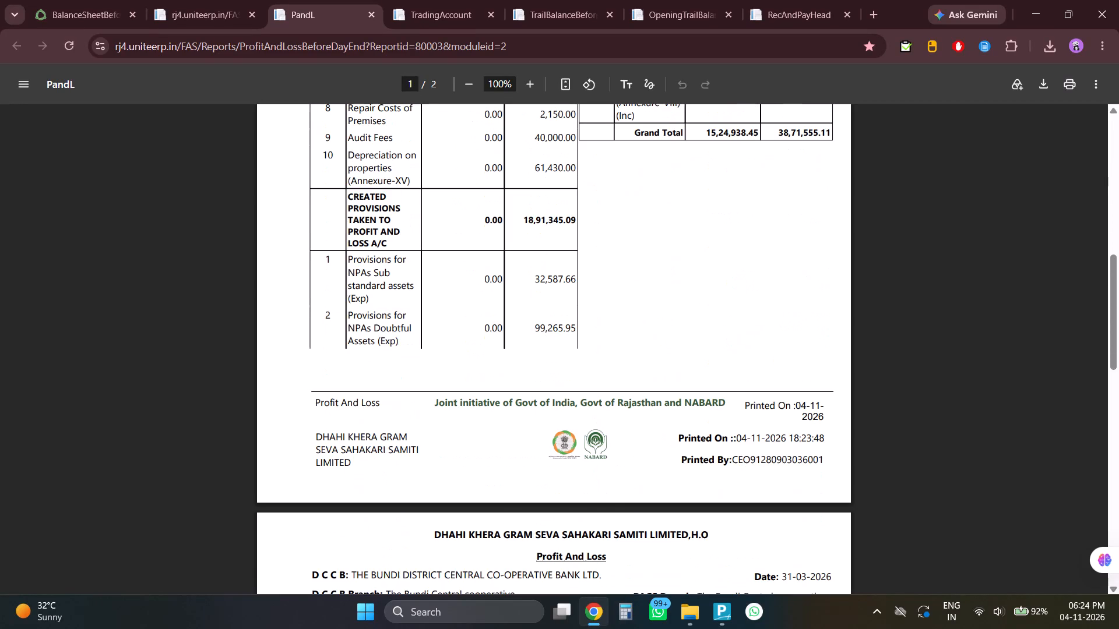
pyautogui.press('Down')
pyautogui.press('Down')
pyautogui.press('Down')
pyautogui.press('Down')
pyautogui.press('Down')
pyautogui.press('Down')
pyautogui.press('Down')
pyautogui.press('Down')
pyautogui.press('Down')
pyautogui.press('Down')
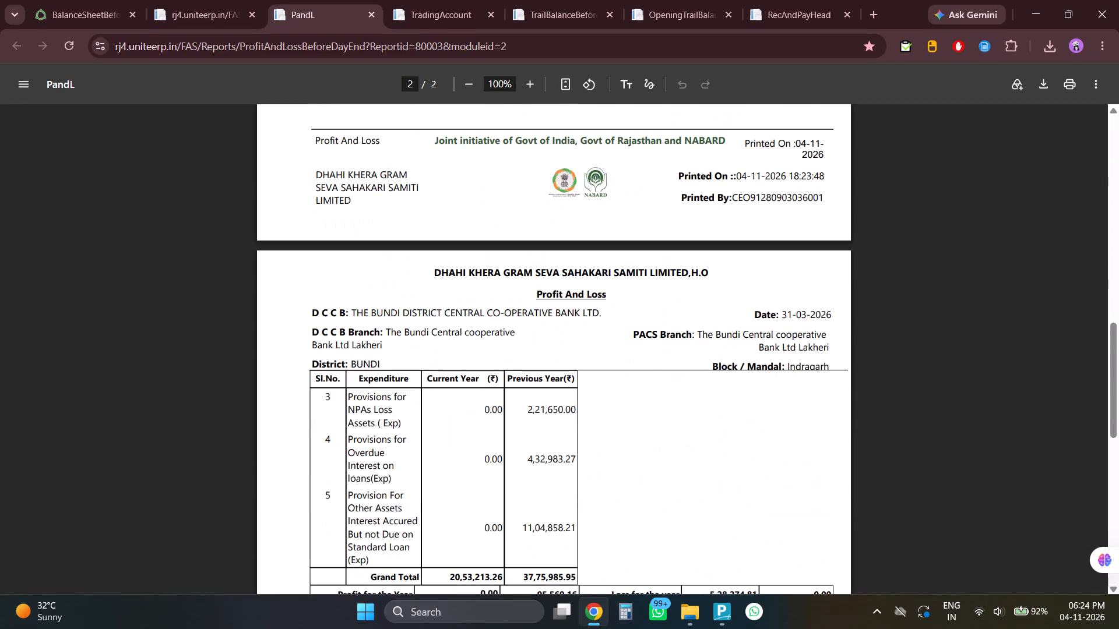
pyautogui.press('Down')
pyautogui.press('Up')
pyautogui.press('Up')
pyautogui.press('Up')
pyautogui.press('Up')
pyautogui.press('Up')
pyautogui.press('Up')
pyautogui.press('Up')
pyautogui.press('Up')
pyautogui.press('Up')
pyautogui.press('Up')
pyautogui.press('Up')
pyautogui.press('Up')
pyautogui.press('Up')
pyautogui.press('Up')
pyautogui.press('Up')
pyautogui.press('Up')
pyautogui.press('Up')
pyautogui.press('Up')
pyautogui.press('Up')
pyautogui.press('Up')
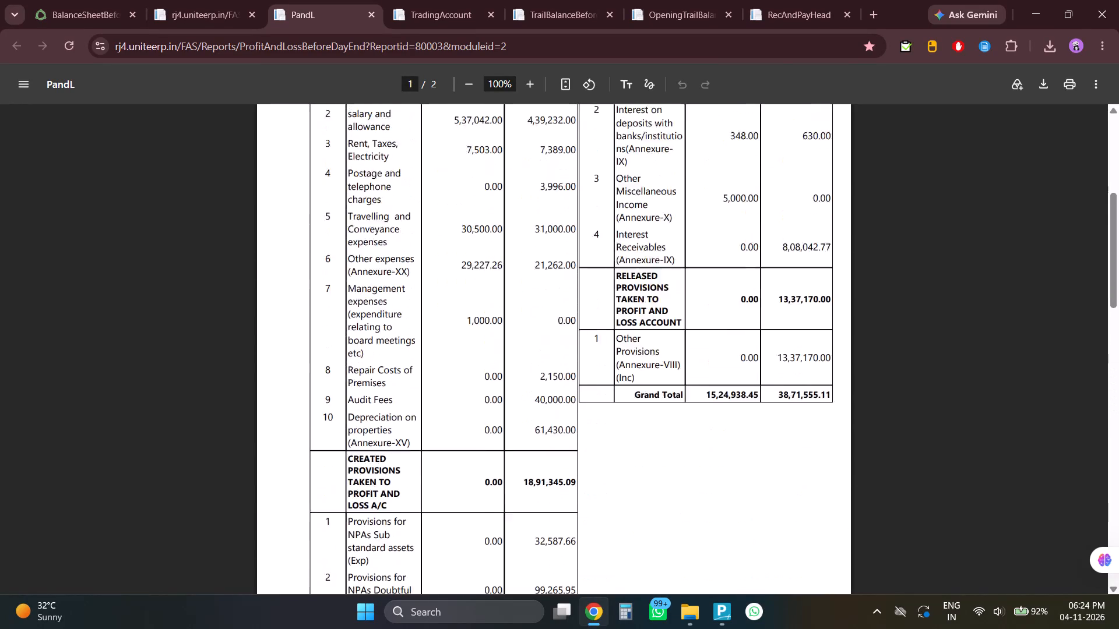
pyautogui.press('Down')
# Compare TallyPrime's Indirect Incomes ledgers, including Sb Intt and SSA Camp Income, with the income side of the Profit and Loss report.
pyautogui.hotkey('alt', 'Tab')
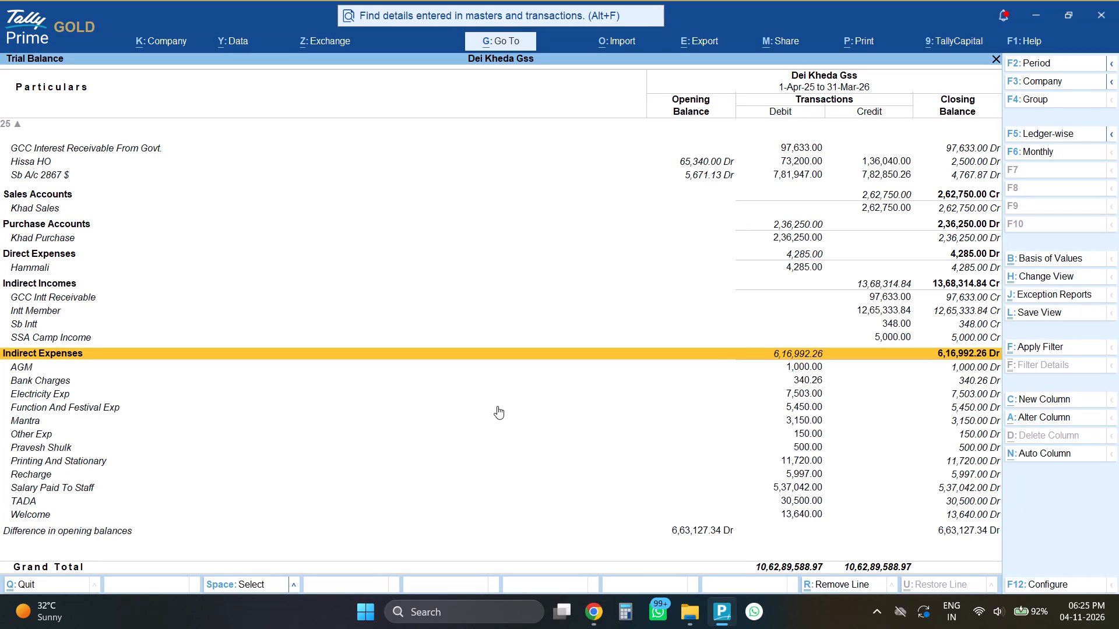
pyautogui.hotkey('alt', 'Tab')
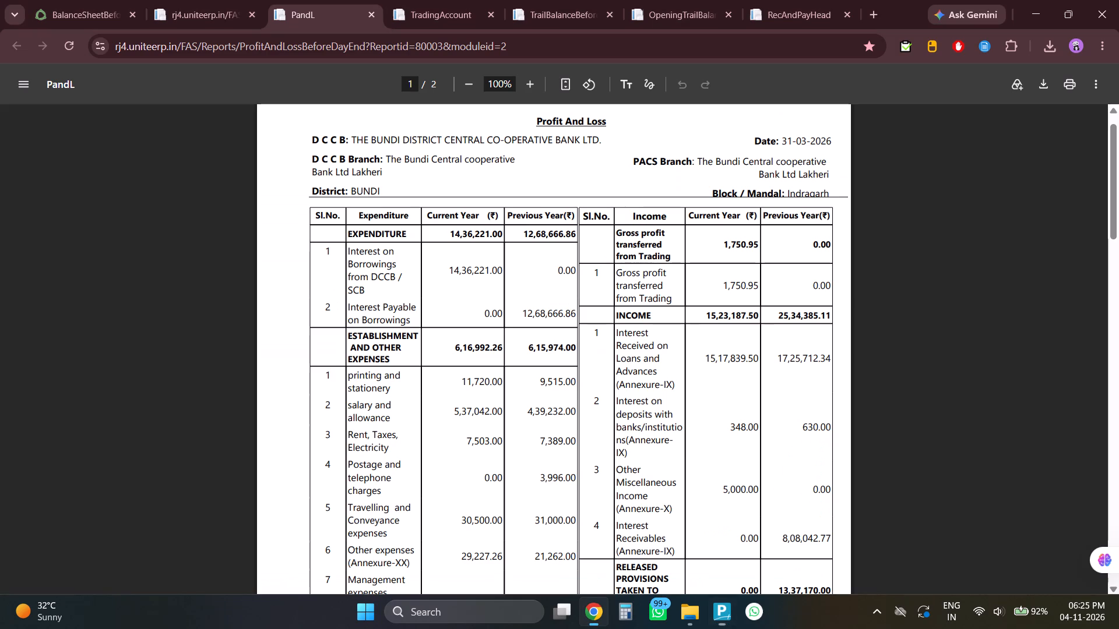
pyautogui.hotkey('alt', 'Tab')
pyautogui.press('Up')
pyautogui.press('Up')
pyautogui.press('space')
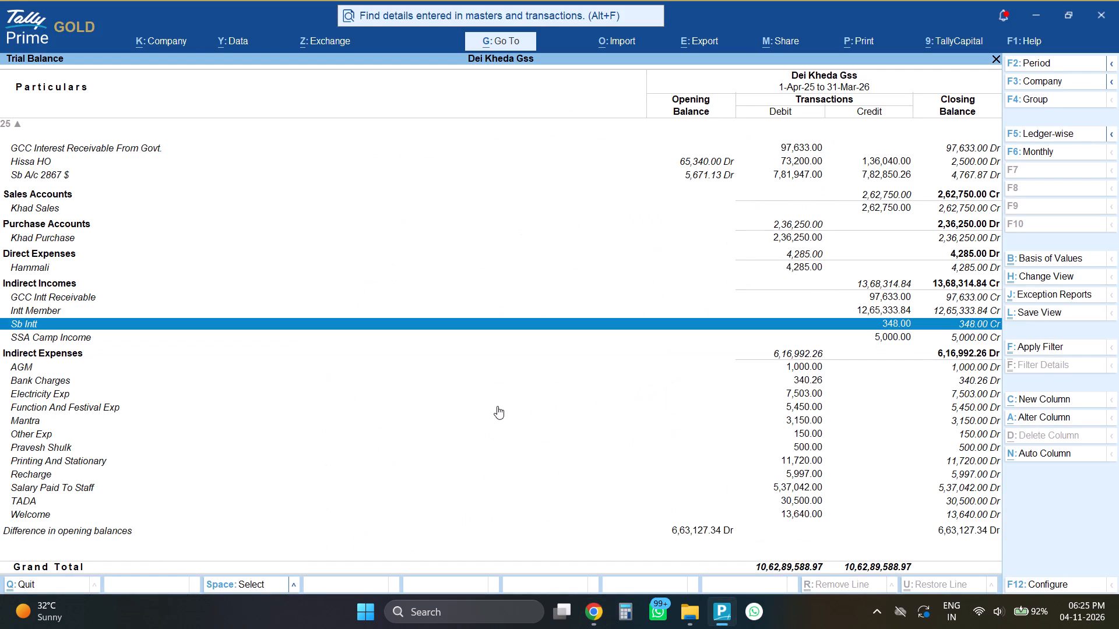
pyautogui.press('Down')
pyautogui.press('space')
pyautogui.press('Up')
pyautogui.press('Up')
pyautogui.press('Up')
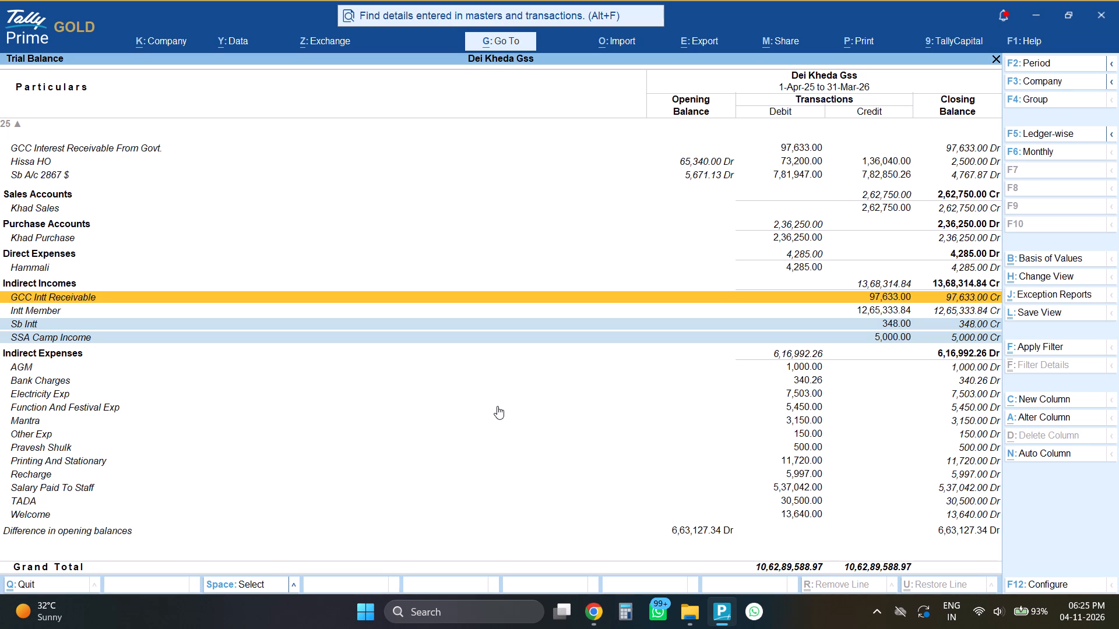
pyautogui.press('Up')
pyautogui.press('Down')
pyautogui.press('Escape')
# Compare the Hammali and Khad Purchase ledgers in TallyPrime with the Trading Account report's hamali charges and fertilizer purchases.
pyautogui.press('Up')
pyautogui.press('Up')
pyautogui.hotkey('alt', 'Tab')
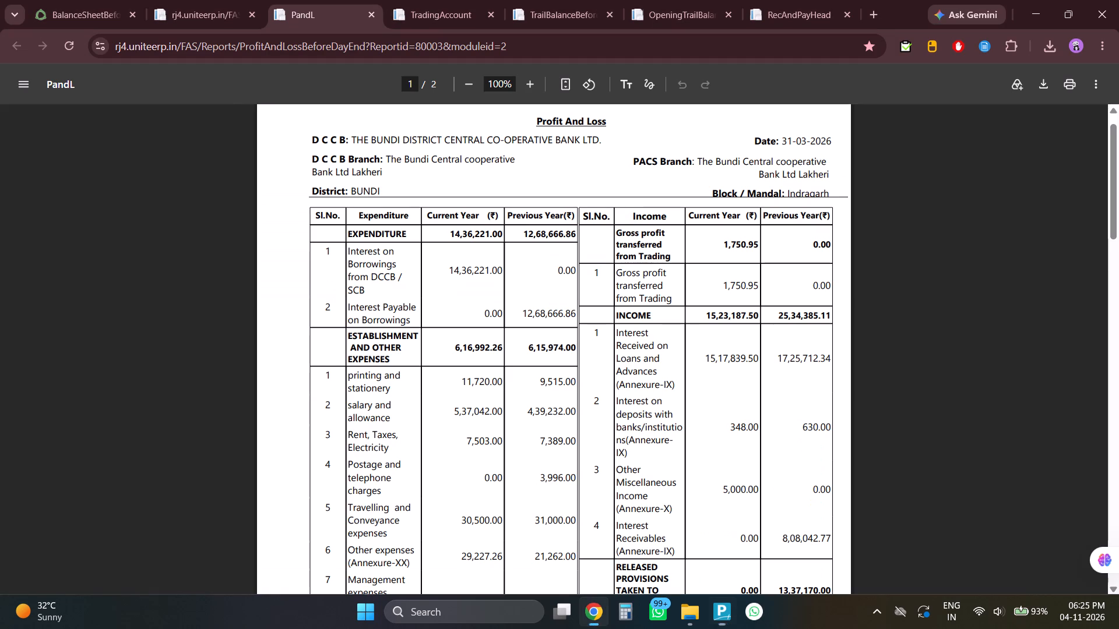
pyautogui.click(457, 13)
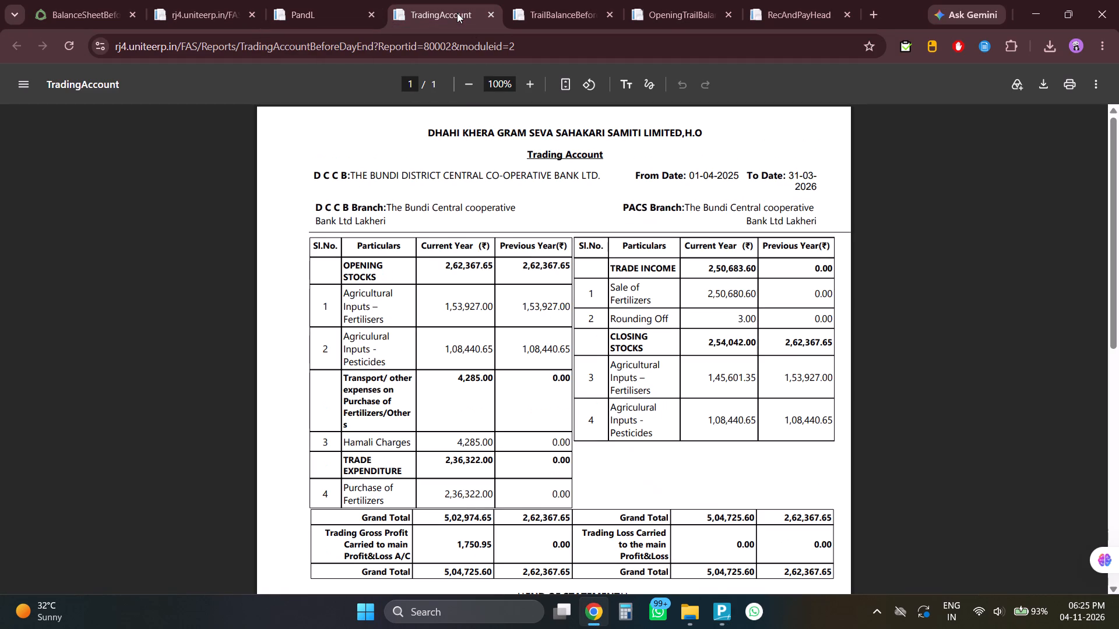
pyautogui.hotkey('alt', 'Tab')
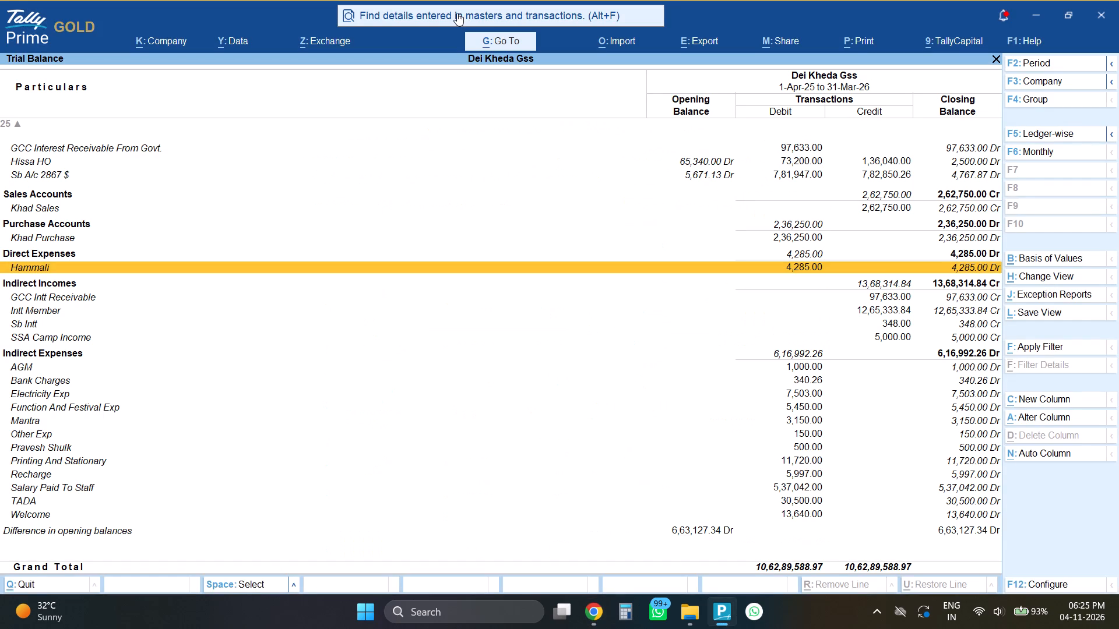
pyautogui.press('space')
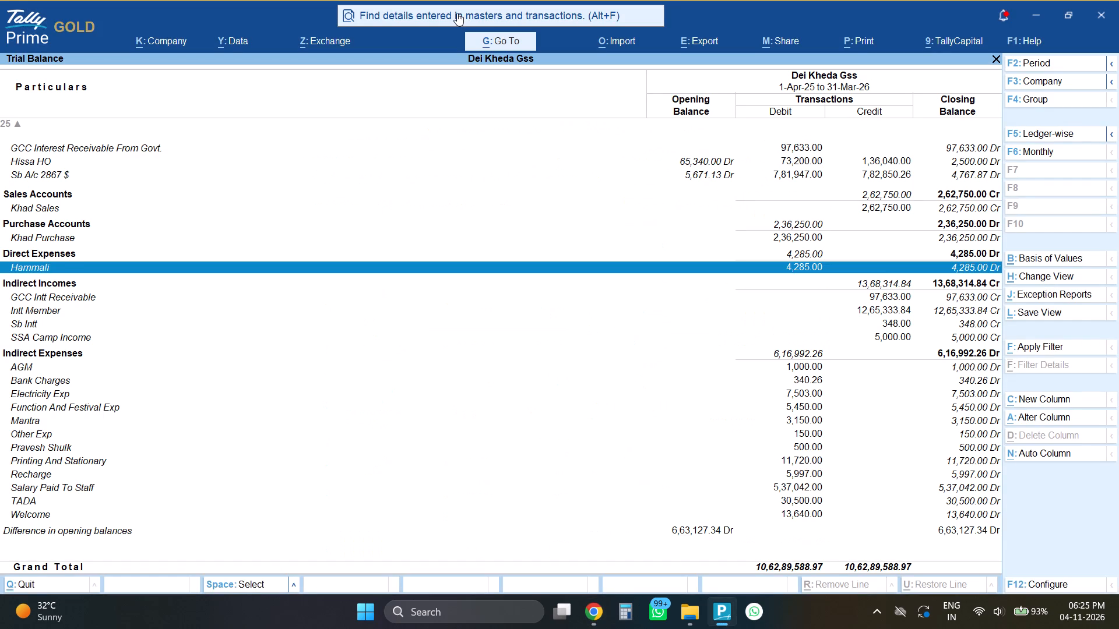
pyautogui.press('Escape')
pyautogui.press('Down')
pyautogui.press('Up')
pyautogui.press('Up')
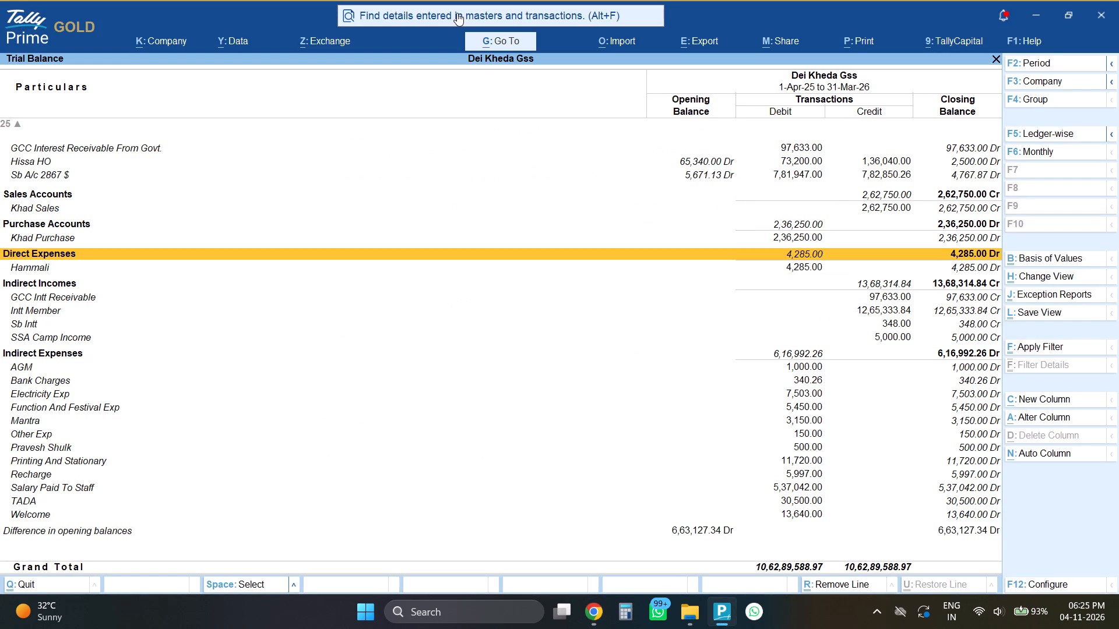
pyautogui.press('Down')
pyautogui.press('space')
pyautogui.press('Escape')
pyautogui.press('Up')
pyautogui.press('Up')
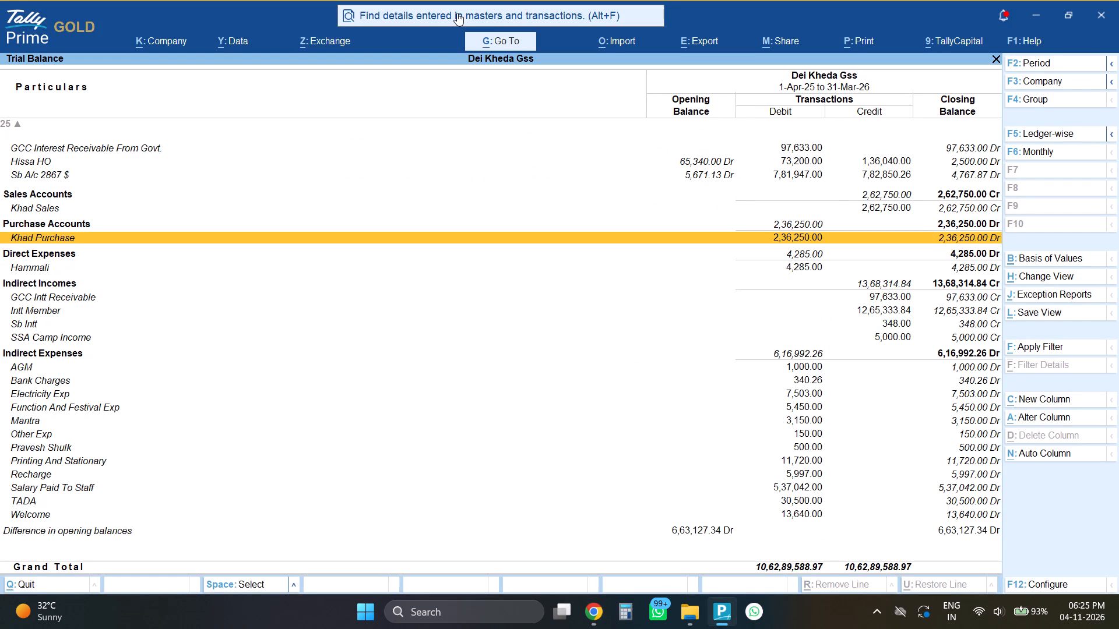
pyautogui.press('Up')
pyautogui.press('Down')
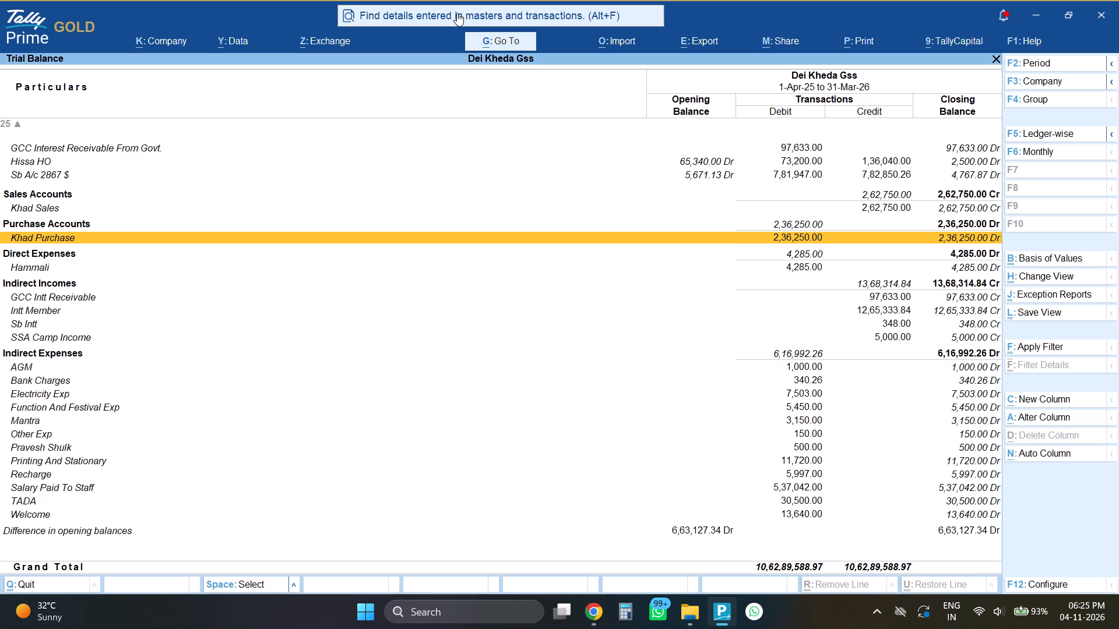
pyautogui.press('Down')
pyautogui.press('Down')
pyautogui.press('Up')
pyautogui.press('Up')
# Examine TallyPrime's trial balance from Khad Purchase back through the current assets ledgers up to the Capital Account.
pyautogui.press('Up')
pyautogui.press('Up')
pyautogui.press('Up')
pyautogui.press('Up')
pyautogui.press('Up')
pyautogui.press('Up')
pyautogui.press('Up')
pyautogui.press('Up')
pyautogui.press('Up')
pyautogui.press('Down')
pyautogui.press('Down')
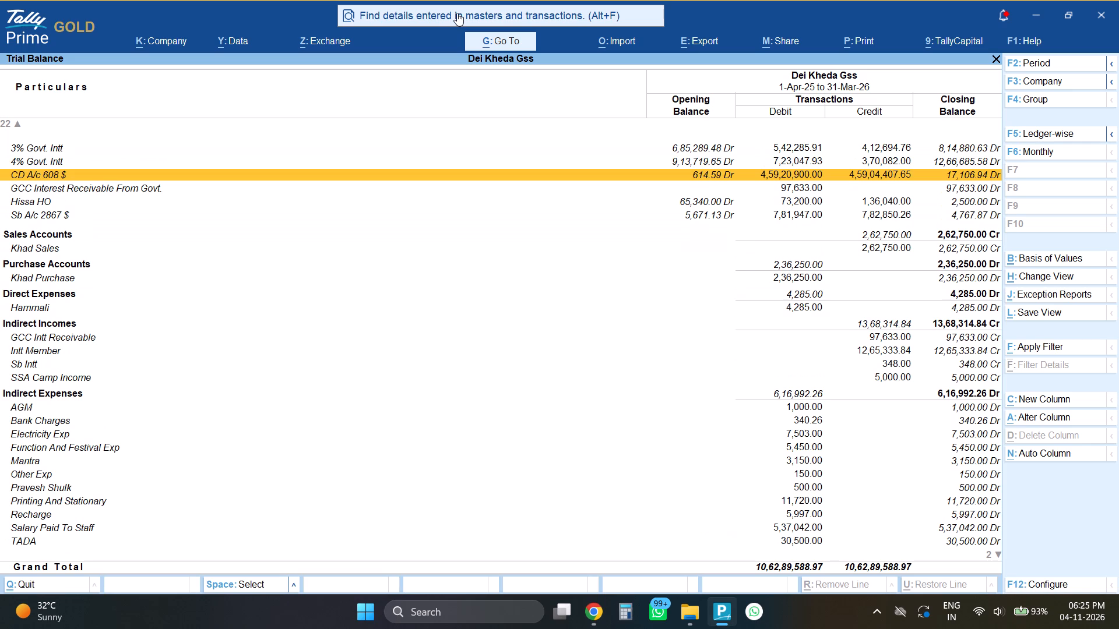
pyautogui.press('Up')
pyautogui.press('Up')
pyautogui.press('Up')
pyautogui.press('Up')
pyautogui.press('Up')
pyautogui.press('Up')
pyautogui.press('Up')
pyautogui.press('Up')
pyautogui.press('Up')
pyautogui.press('Up')
pyautogui.press('Up')
pyautogui.press('Up')
pyautogui.press('Up')
pyautogui.press('Up')
pyautogui.press('Up')
pyautogui.press('Up')
pyautogui.press('Up')
pyautogui.press('Up')
pyautogui.press('Up')
pyautogui.press('Up')
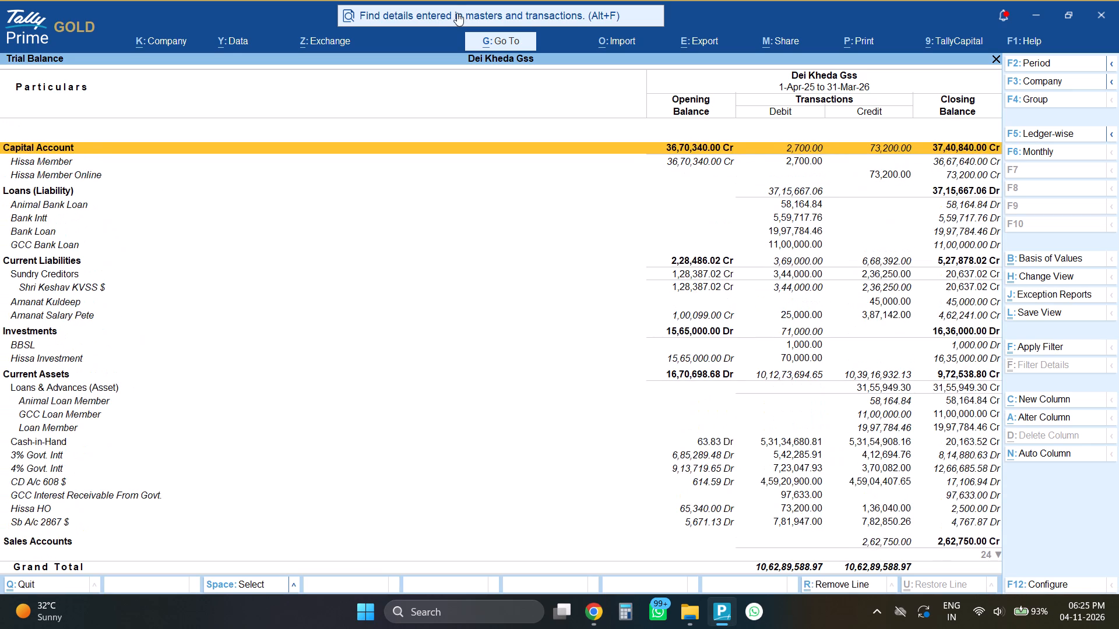
# Examine the capital, loan, current liability, investment and current asset ledgers, continuing down to the Indirect Expenses ledgers.
pyautogui.press('Down')
pyautogui.press('Down')
pyautogui.press('Down')
pyautogui.press('Down')
pyautogui.press('Down')
pyautogui.press('Down')
pyautogui.press('Down')
pyautogui.press('Down')
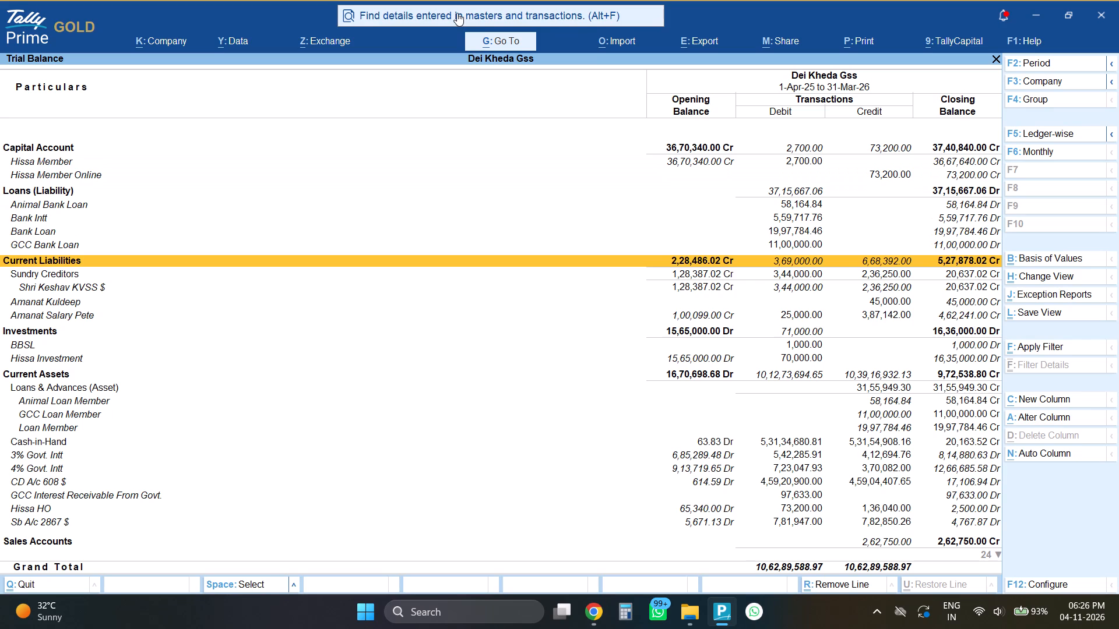
pyautogui.press('Down')
pyautogui.press('Up')
pyautogui.press('Down')
pyautogui.press('Down')
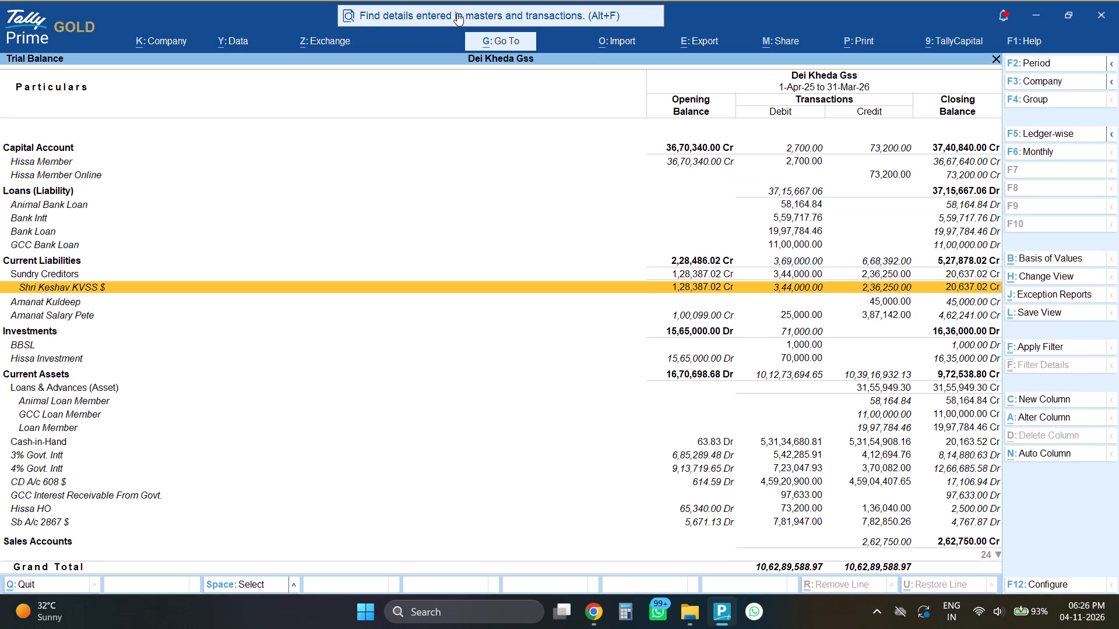
pyautogui.press('Down')
pyautogui.press('Down')
pyautogui.press('Down')
pyautogui.press('Down')
pyautogui.press('Down')
pyautogui.press('Down')
pyautogui.press('Up')
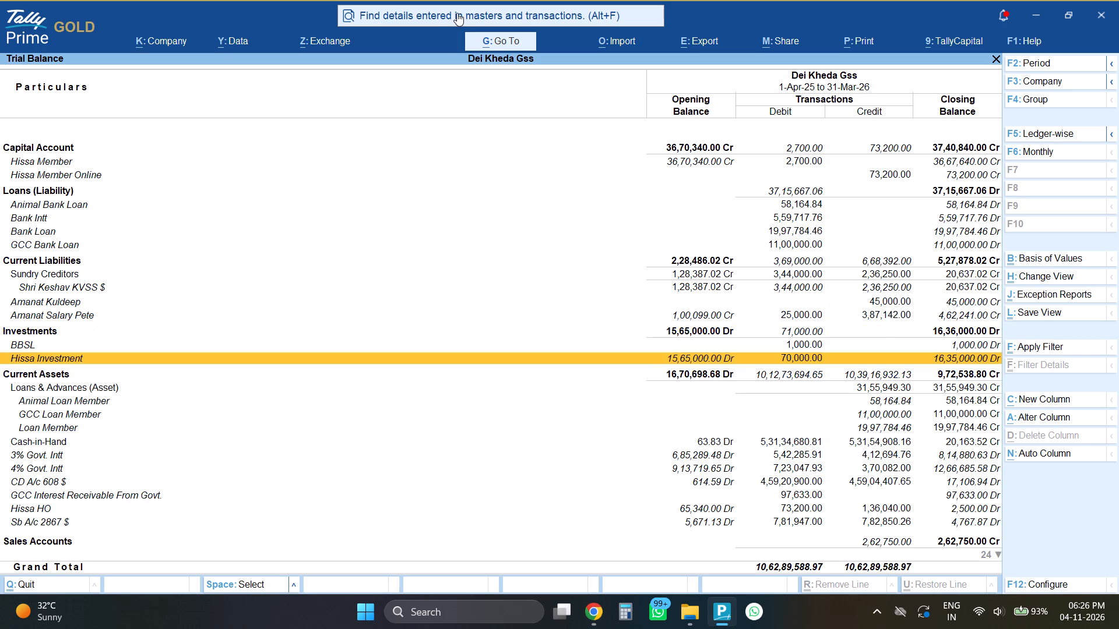
pyautogui.press('Down')
pyautogui.press('Down')
pyautogui.press('Down')
pyautogui.press('Down')
pyautogui.press('Down')
pyautogui.press('Down')
pyautogui.press('Down')
pyautogui.press('Down')
pyautogui.press('Down')
pyautogui.press('Down')
pyautogui.press('Down')
pyautogui.press('Down')
pyautogui.press('Down')
pyautogui.press('Down')
pyautogui.press('Down')
pyautogui.press('Down')
pyautogui.press('Down')
pyautogui.press('Down')
pyautogui.press('Down')
pyautogui.press('Down')
pyautogui.press('Down')
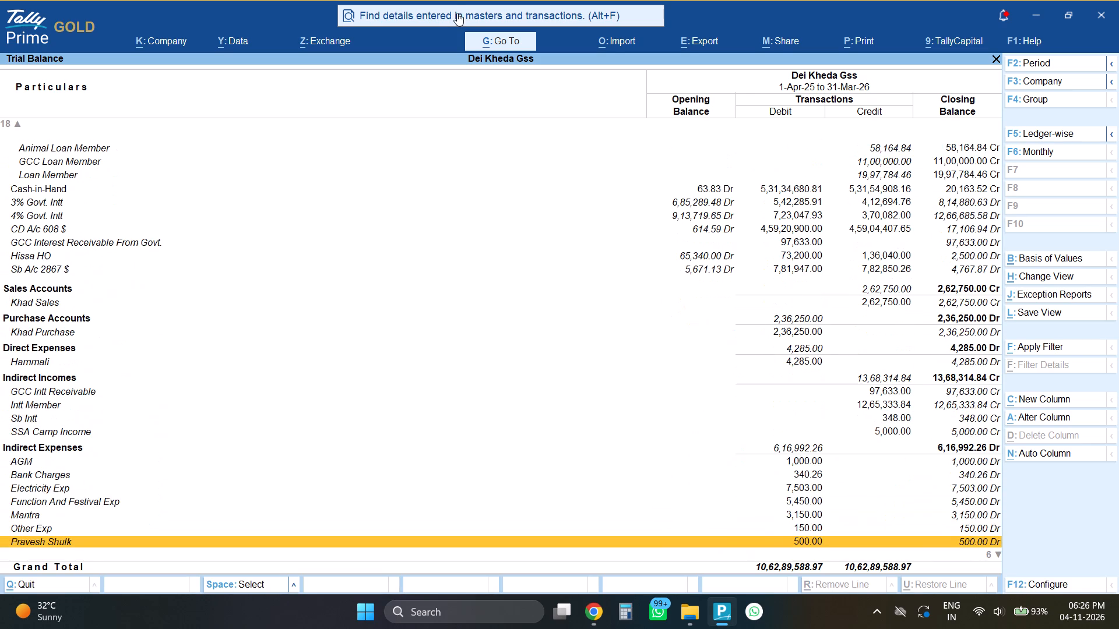
# Mark the Indirect Expenses, SSA Camp Income, Sb Intt and Hammali lines as selected in the trial balance.
pyautogui.press('Up')
pyautogui.press('Up')
pyautogui.press('Up')
pyautogui.press('Up')
pyautogui.press('Up')
pyautogui.press('Up')
pyautogui.press('Up')
pyautogui.press('Up')
pyautogui.press('Up')
pyautogui.press('Up')
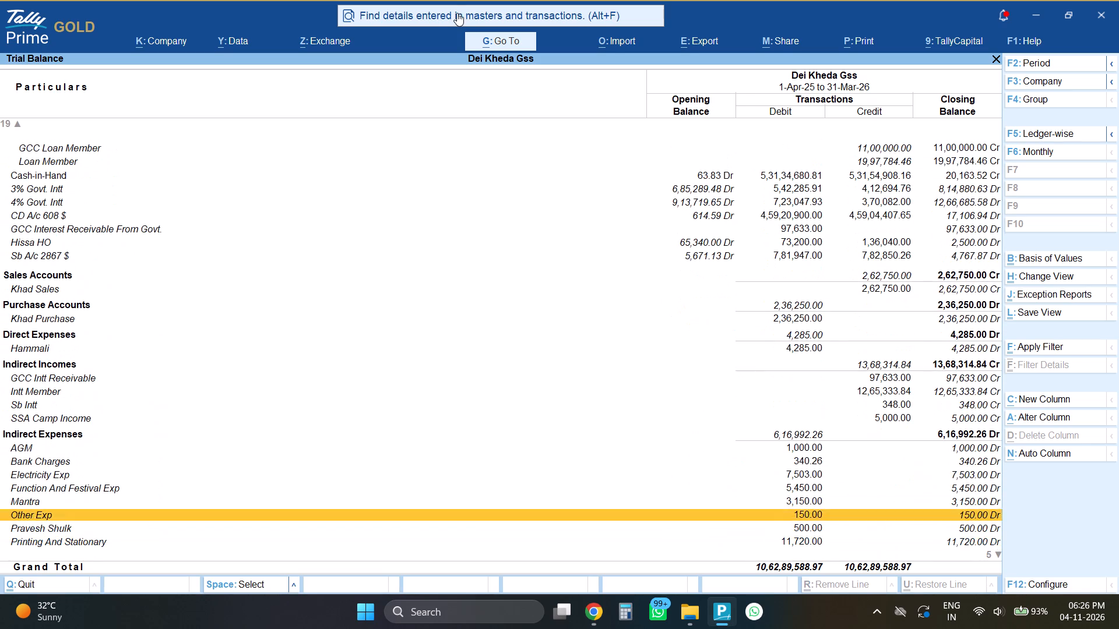
pyautogui.press('Down')
pyautogui.press('Down')
pyautogui.press('space')
pyautogui.press('Up')
pyautogui.press('Up')
pyautogui.press('Down')
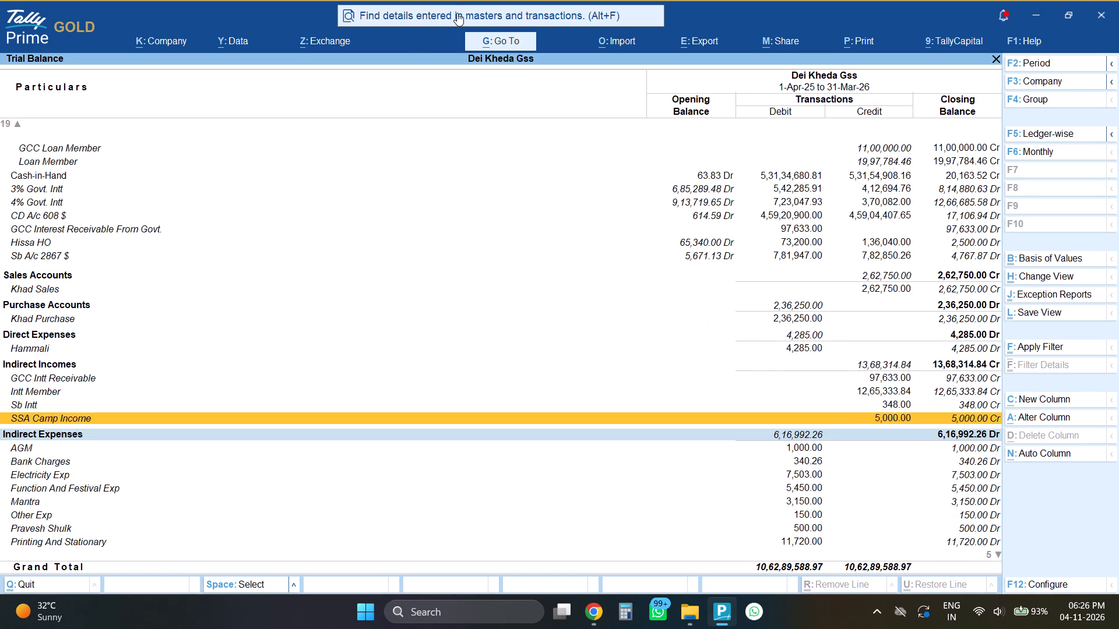
pyautogui.press('space')
pyautogui.press('Up')
pyautogui.press('space')
pyautogui.press('Up')
pyautogui.press('Up')
pyautogui.press('Up')
pyautogui.press('Up')
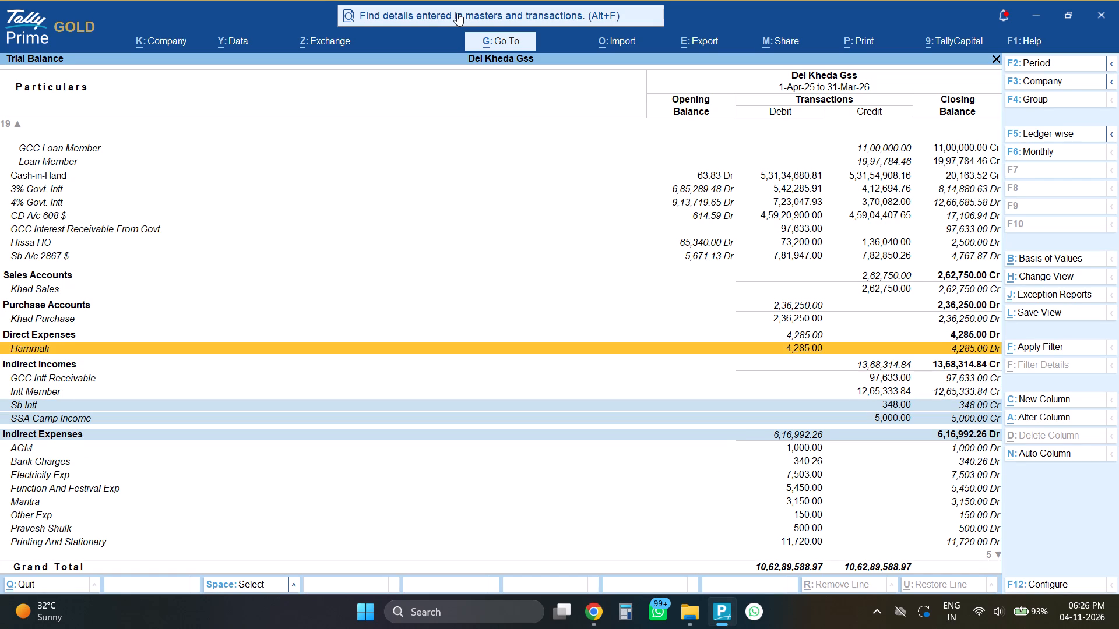
pyautogui.press('space')
# In the ERP in Chrome, generate the Merchandise GST-based Sales Register as PDF for 01-04-2025 to 31-03-2026.
pyautogui.hotkey('alt', 'Tab')
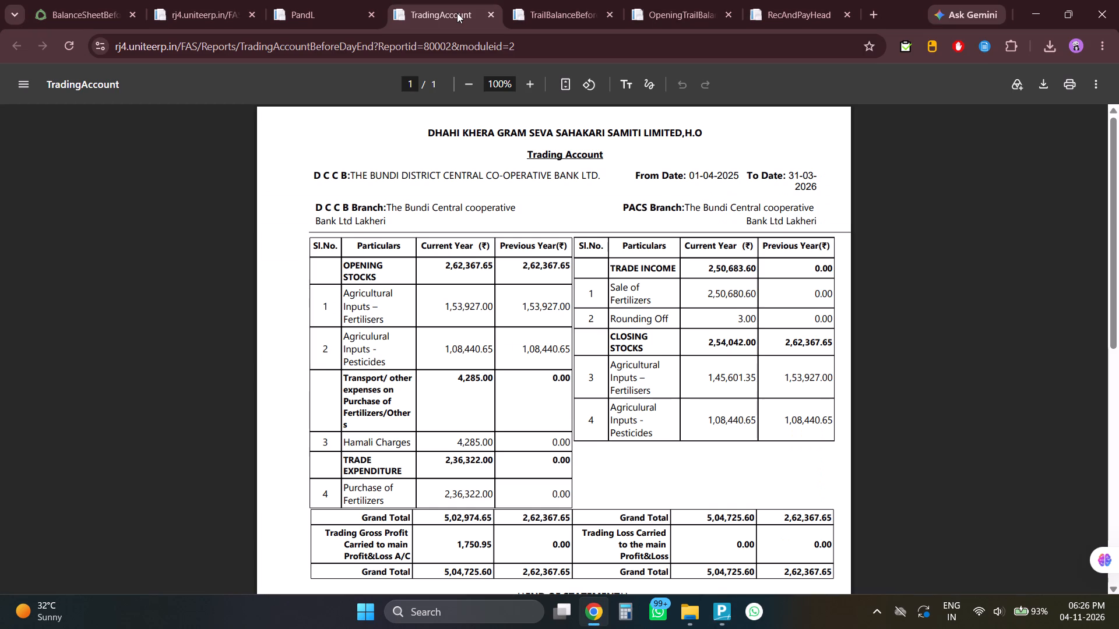
pyautogui.click(58, 0)
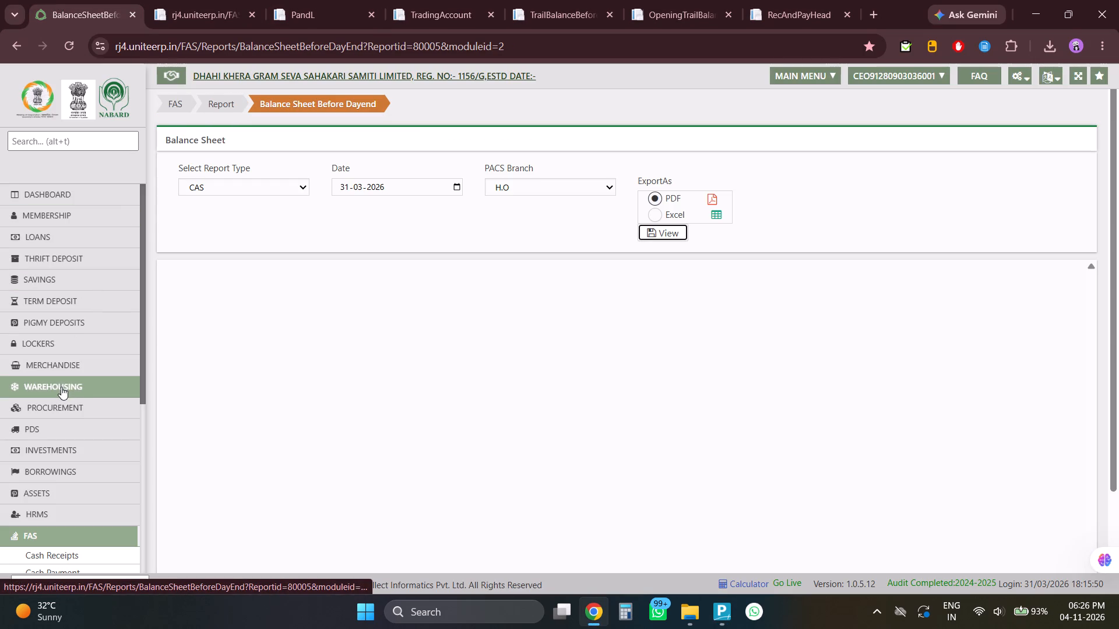
pyautogui.click(73, 362)
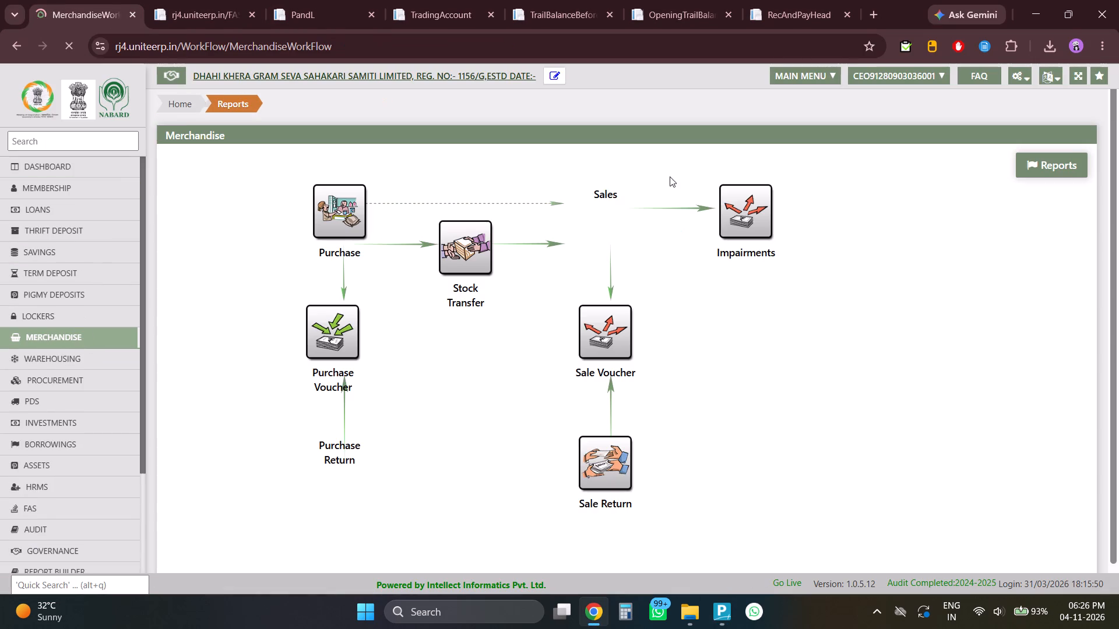
pyautogui.click(1074, 139)
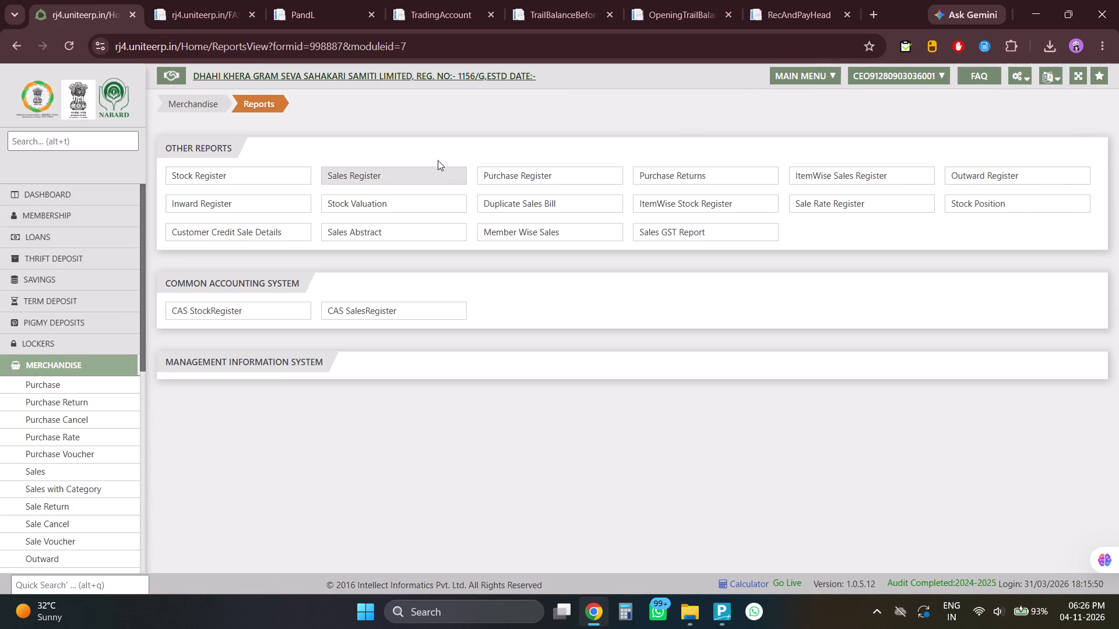
pyautogui.click(396, 172)
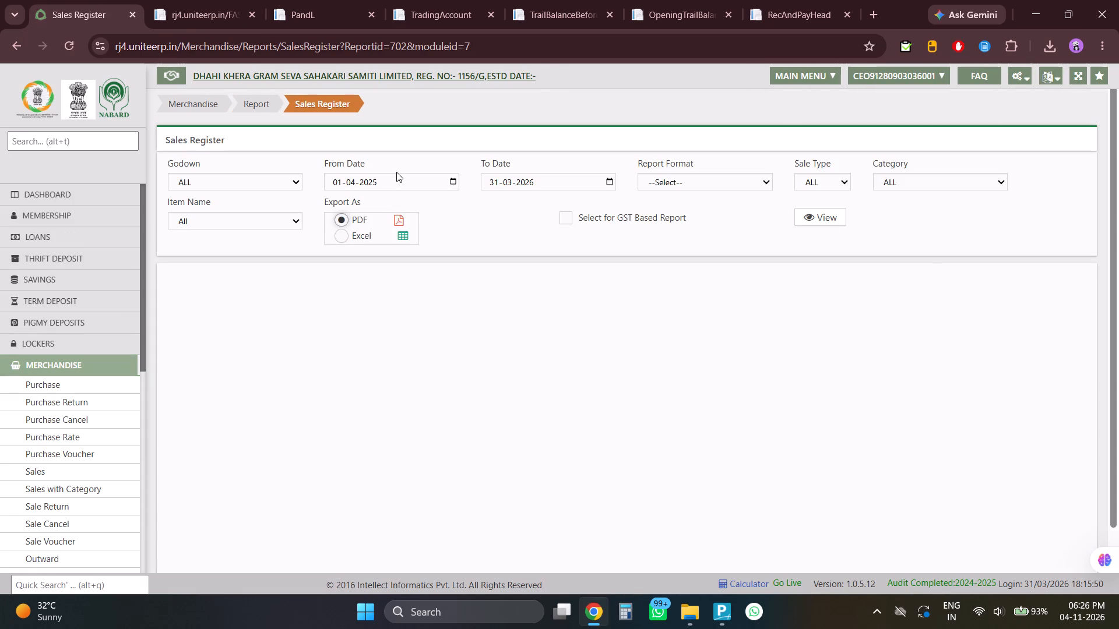
pyautogui.click(605, 217)
pyautogui.click(832, 214)
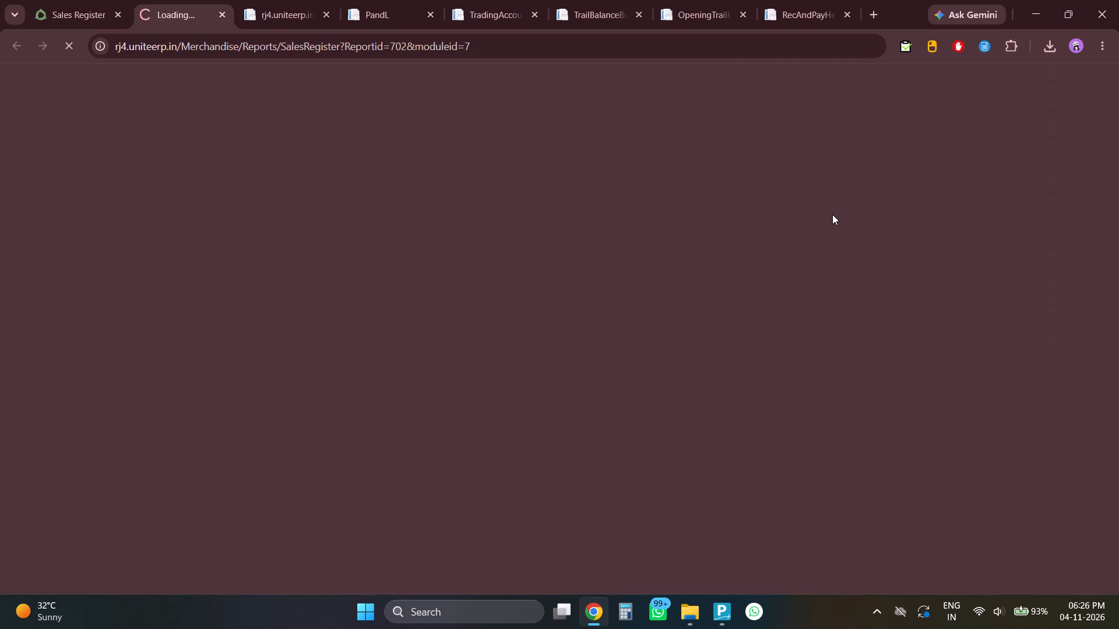
# Switch to TallyPrime, check Khad Sales against the Sales Register's GST-inclusive total, and mark the Khad Sales line as selected.
pyautogui.hotkey('alt', 'Tab')
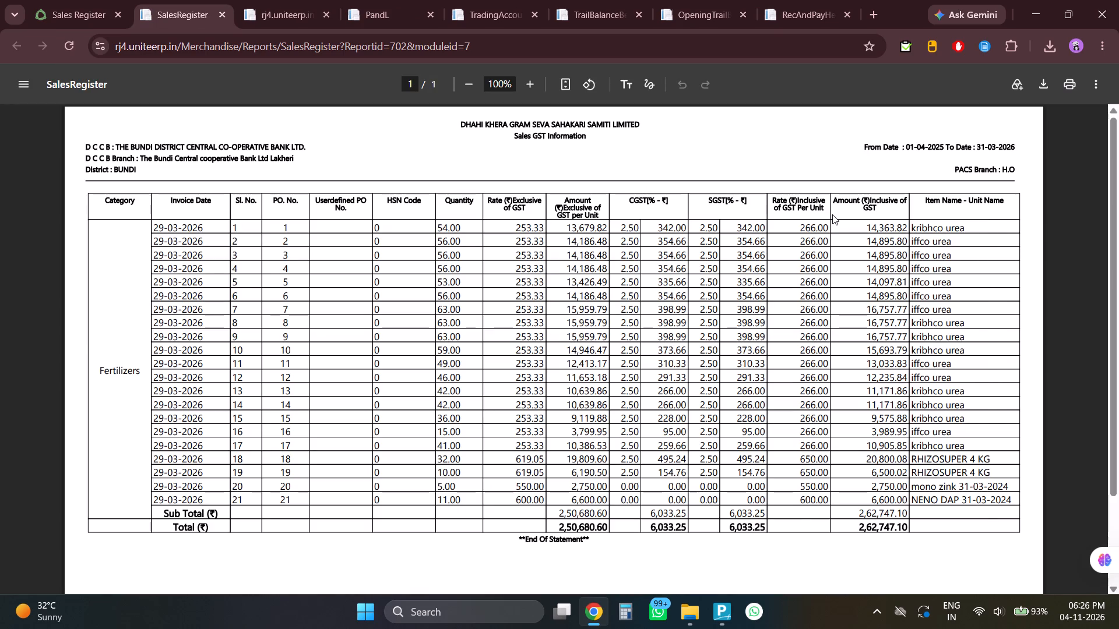
pyautogui.press('Up')
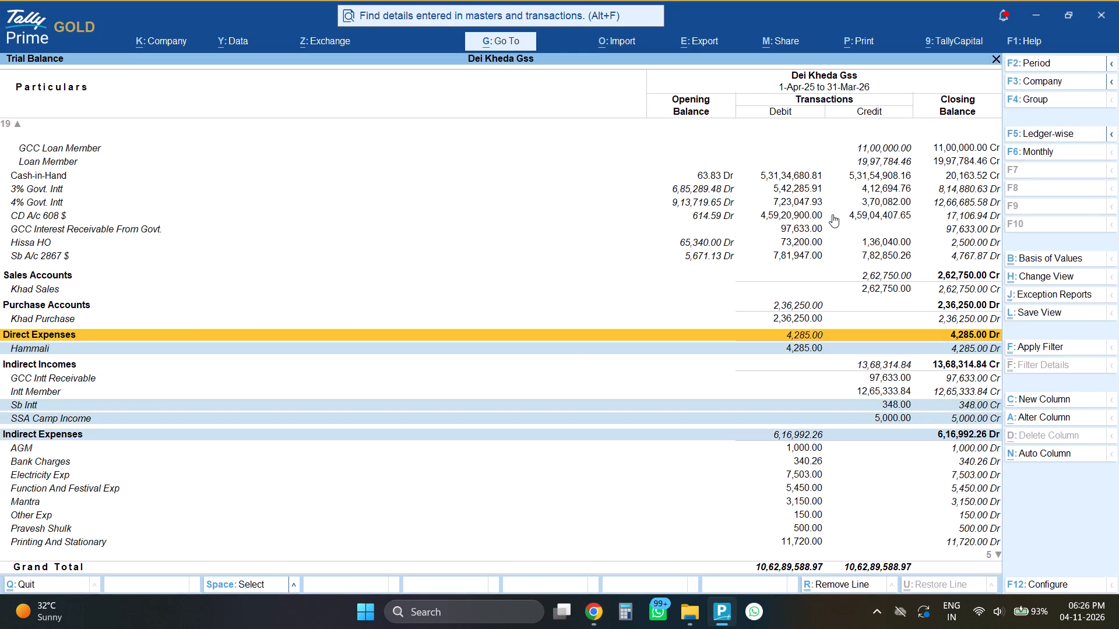
pyautogui.press('Up')
pyautogui.press('Up')
pyautogui.press('Up')
pyautogui.press('space')
pyautogui.hotkey('alt', 'Tab')
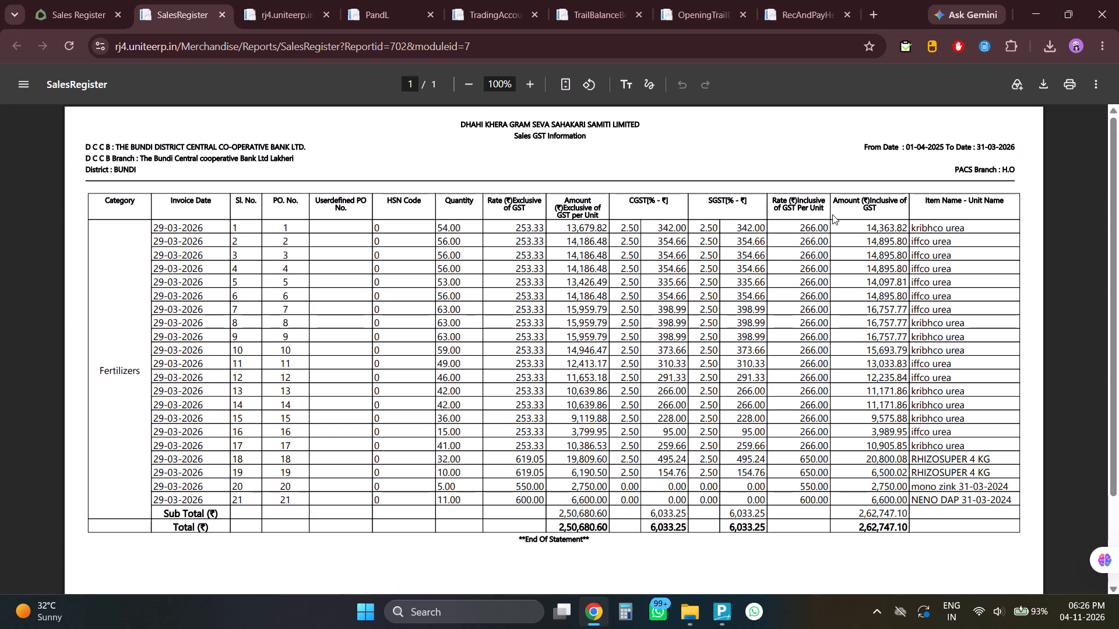
# Generate the Merchandise GST-based Purchase Register in the ERP as PDF for 01-04-2025 to 31-03-2026.
pyautogui.click(100, 14)
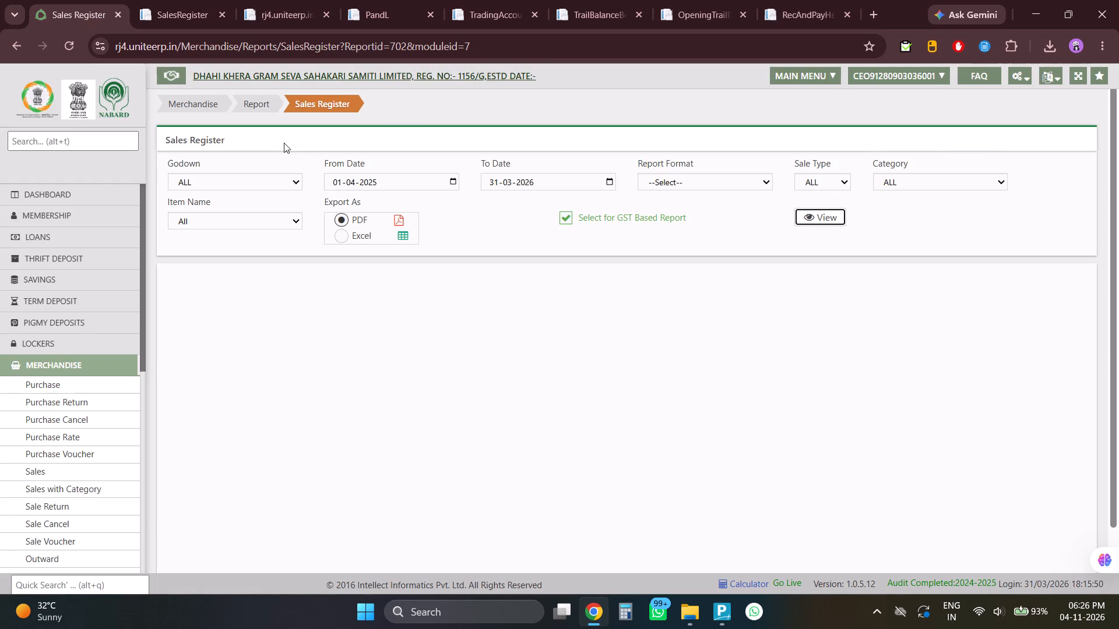
pyautogui.click(270, 103)
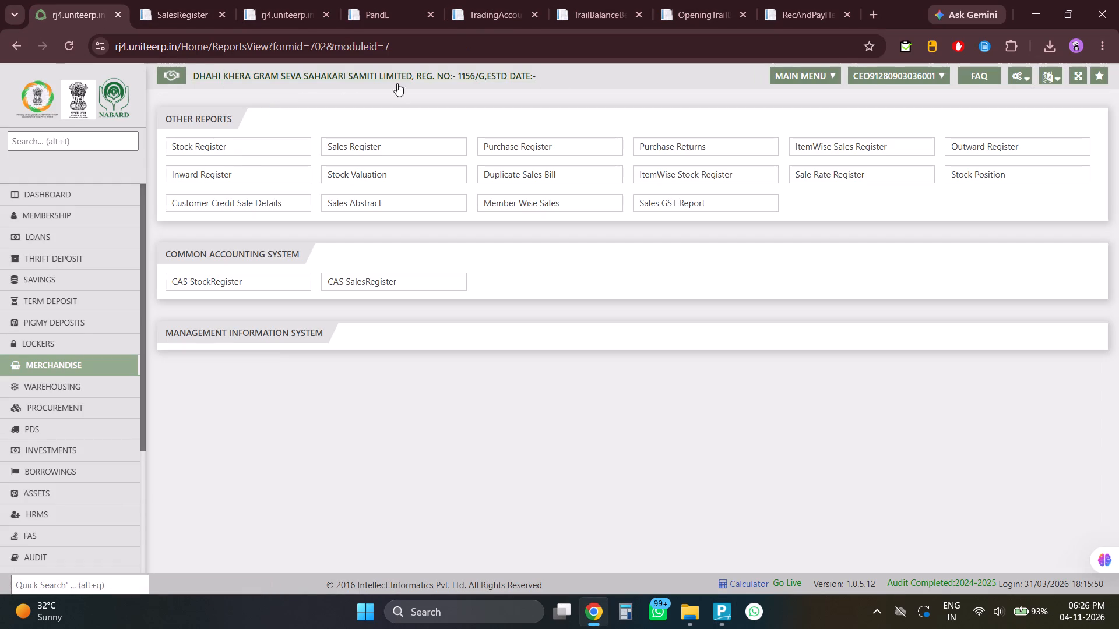
pyautogui.click(515, 142)
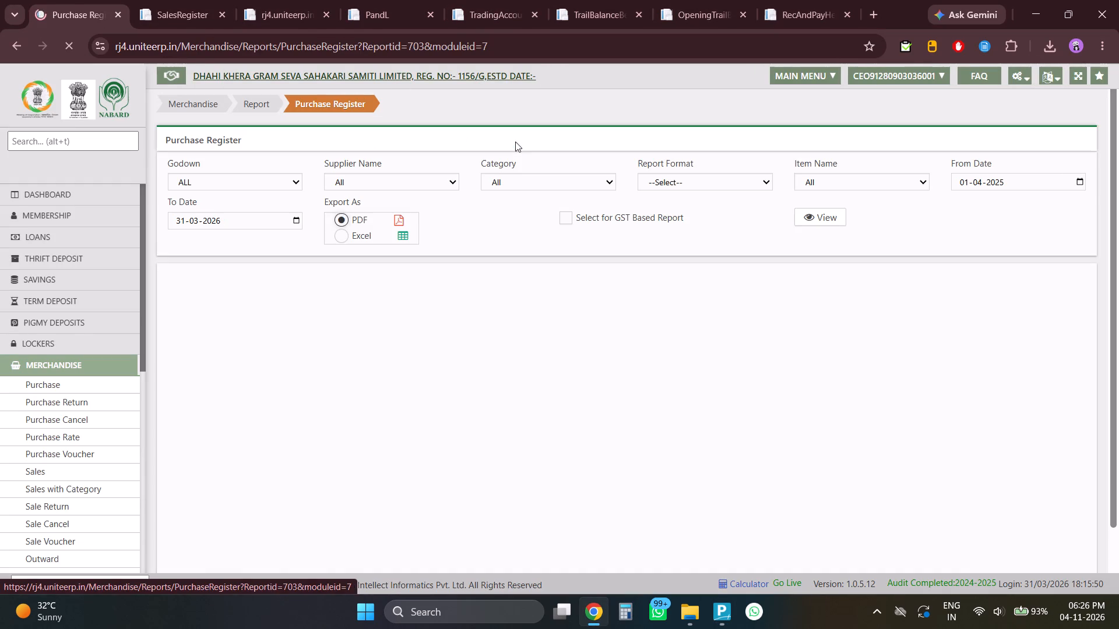
pyautogui.click(611, 212)
pyautogui.click(835, 218)
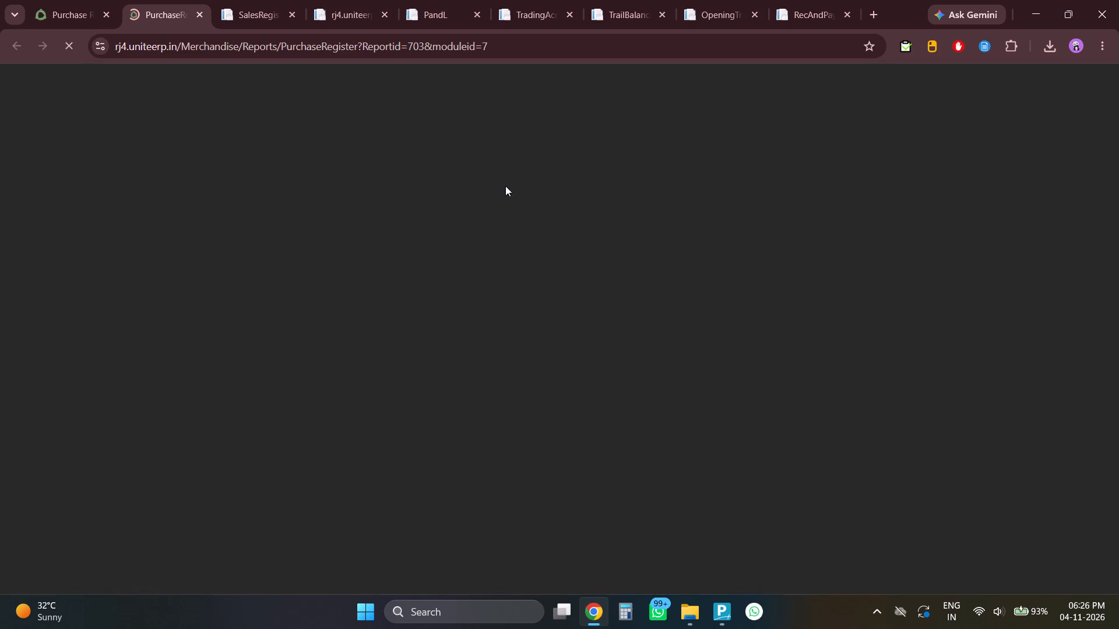
# Compare TallyPrime's Khad Purchase ledger with the Purchase Register's totals exclusive and inclusive of GST.
pyautogui.hotkey('alt', 'Tab')
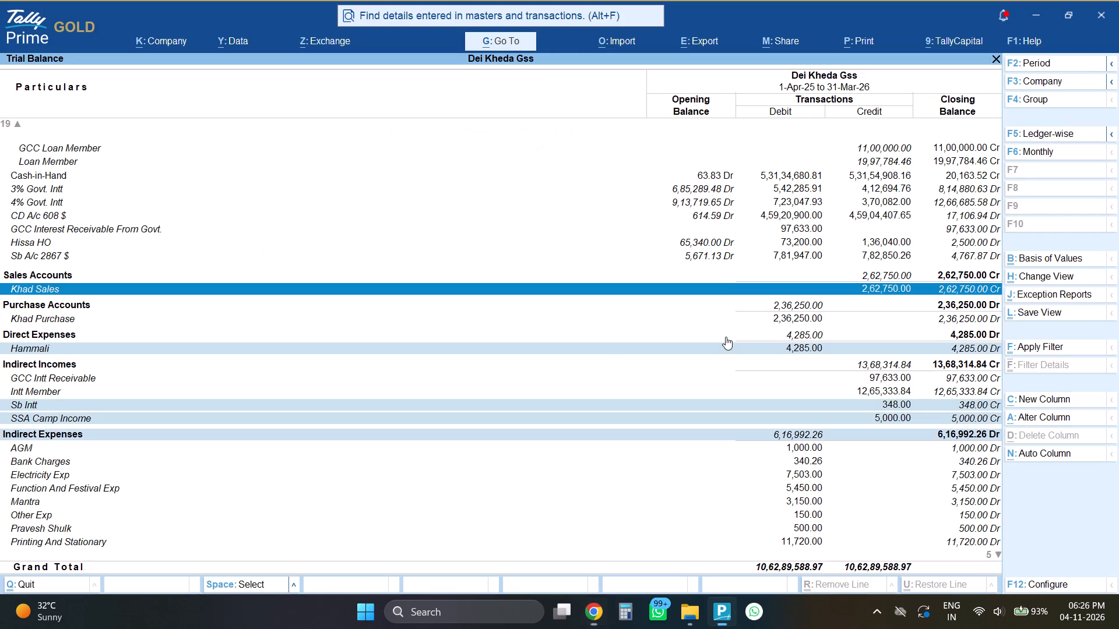
pyautogui.press('Down')
pyautogui.press('Down')
pyautogui.hotkey('alt', 'Tab')
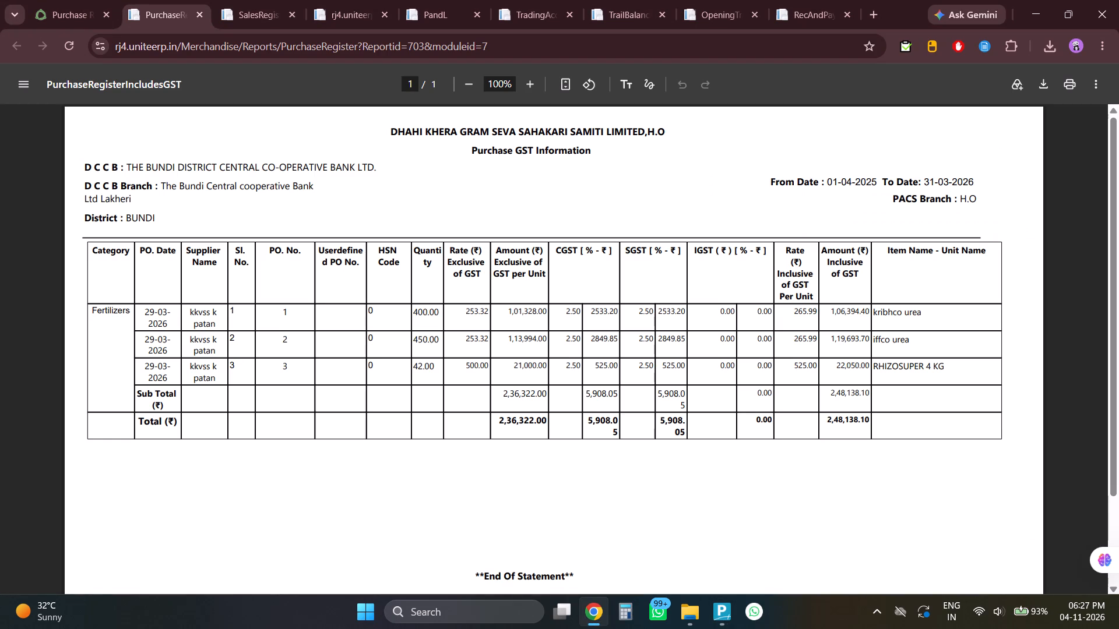
pyautogui.hotkey('alt', 'Tab')
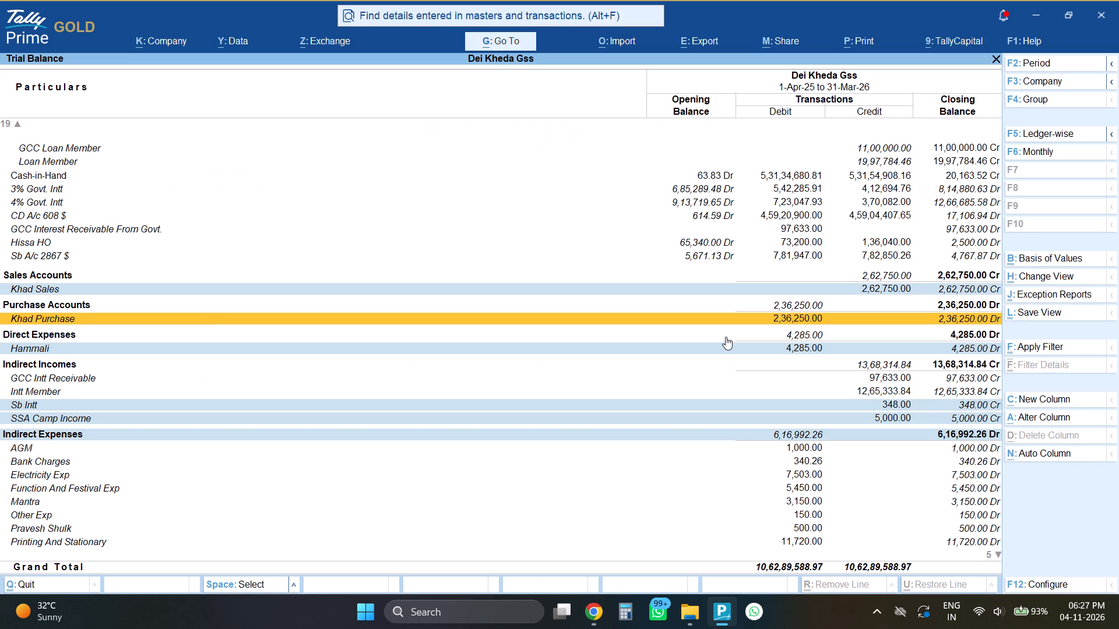
pyautogui.hotkey('alt', 'Tab')
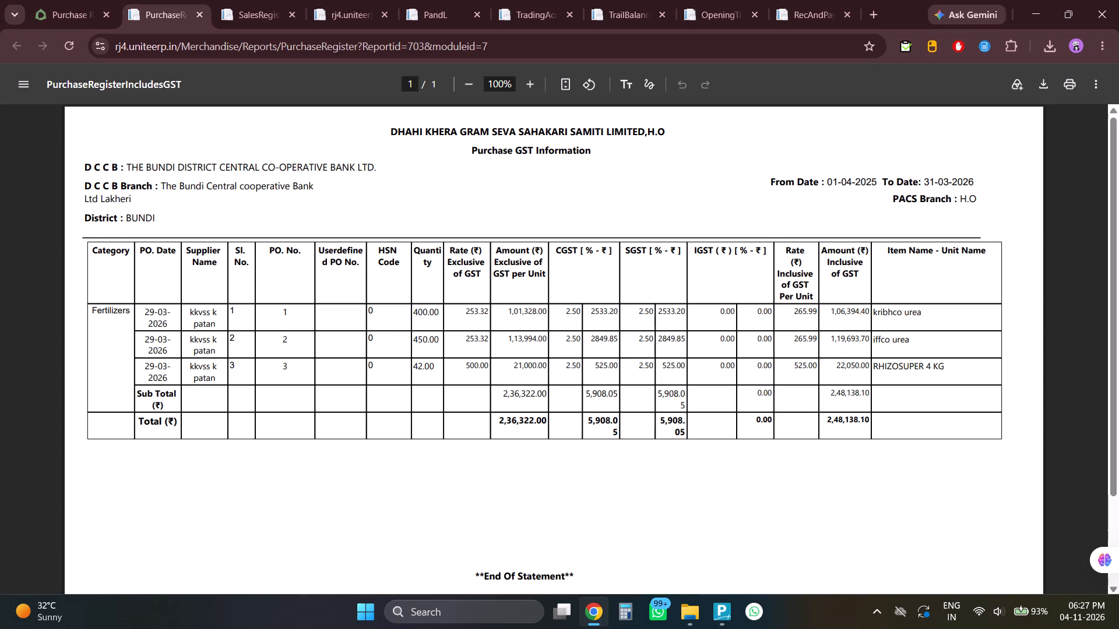
pyautogui.tripleClick(842, 419)
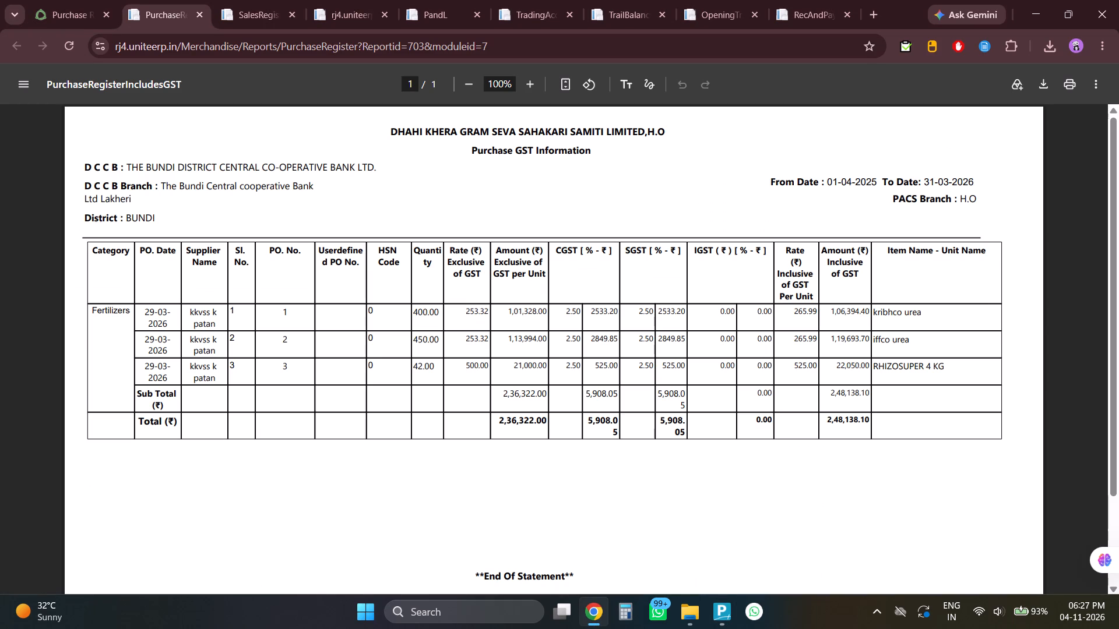
pyautogui.tripleClick(842, 419)
pyautogui.hotkey('alt', 'Tab')
pyautogui.hotkey('alt', 'Tab')
pyautogui.hotkey('alt', 'Tab')
pyautogui.hotkey('alt', 'Tab')
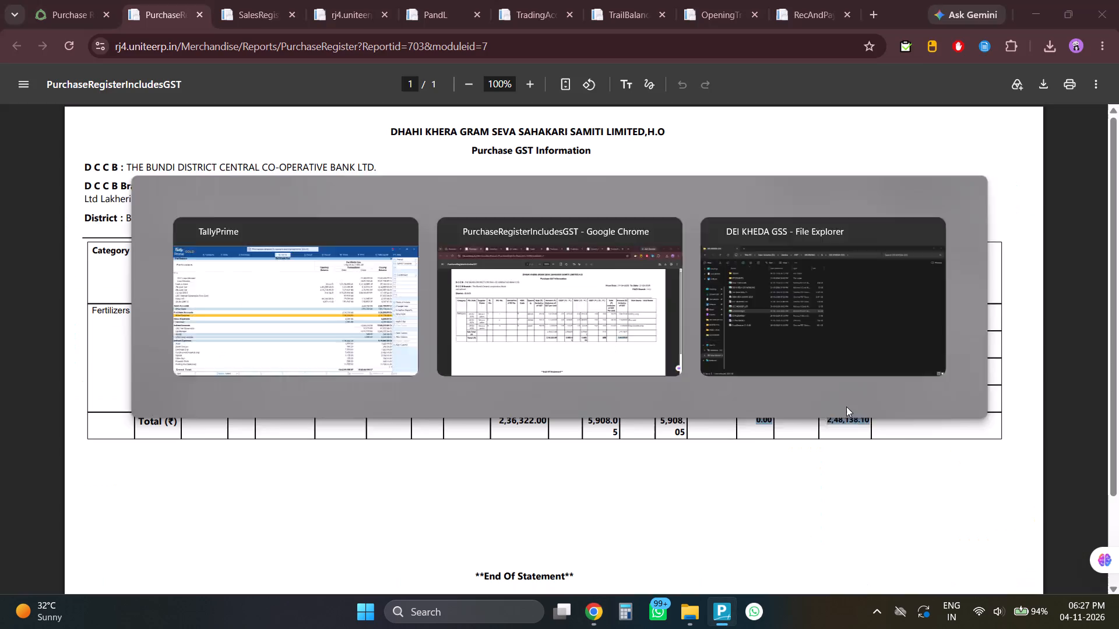
pyautogui.hotkey('alt', 'Tab')
pyautogui.hotkey('alt', 'Tab')
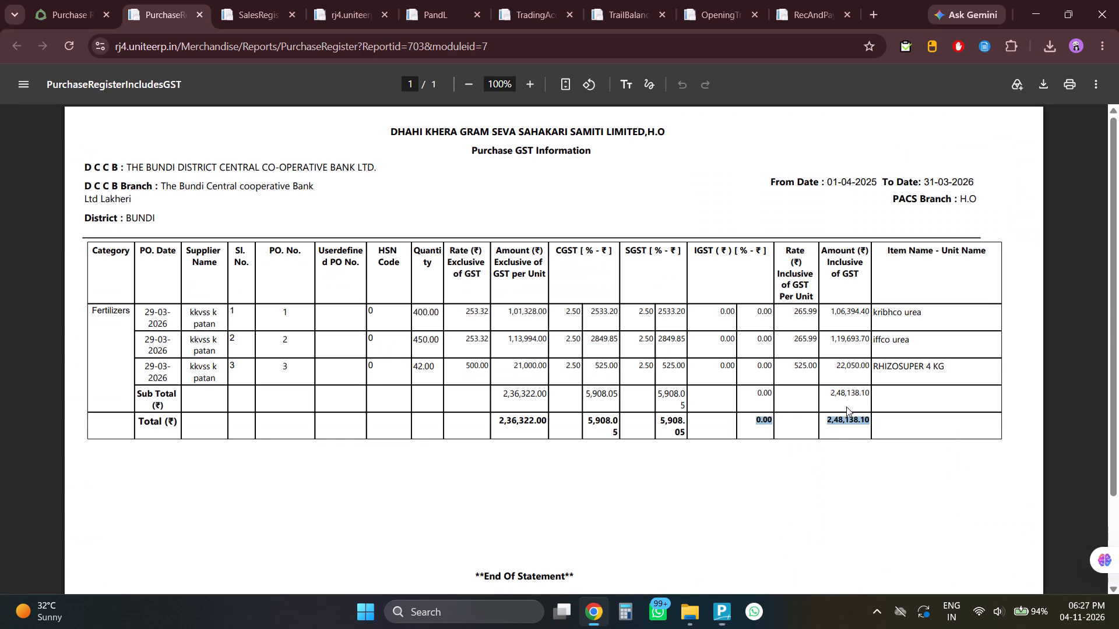
# Review the ERP trial balance and Trading Account reports, and compare them with Khad Sales and the savings bank ledger in TallyPrime.
pyautogui.click(617, 0)
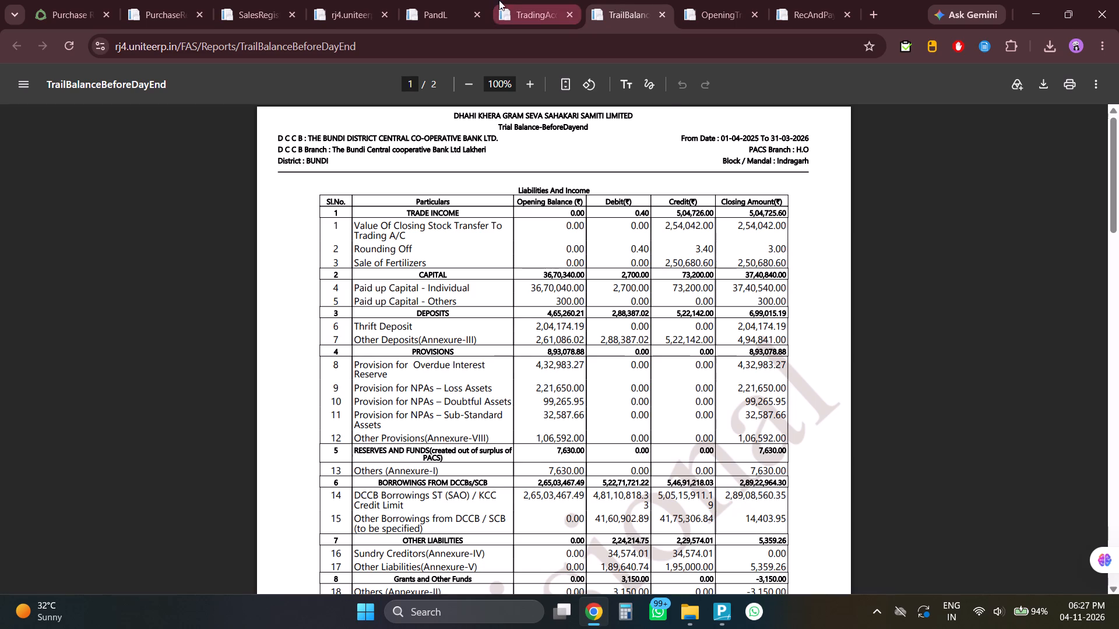
pyautogui.click(518, 0)
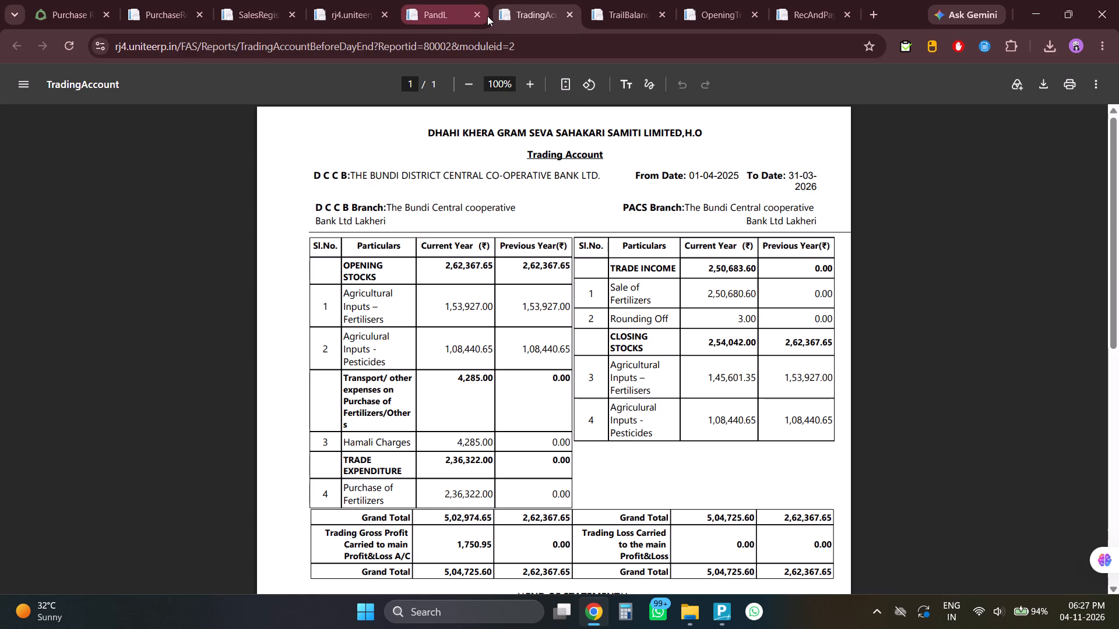
pyautogui.hotkey('alt', 'Tab')
pyautogui.press('Up')
pyautogui.press('Up')
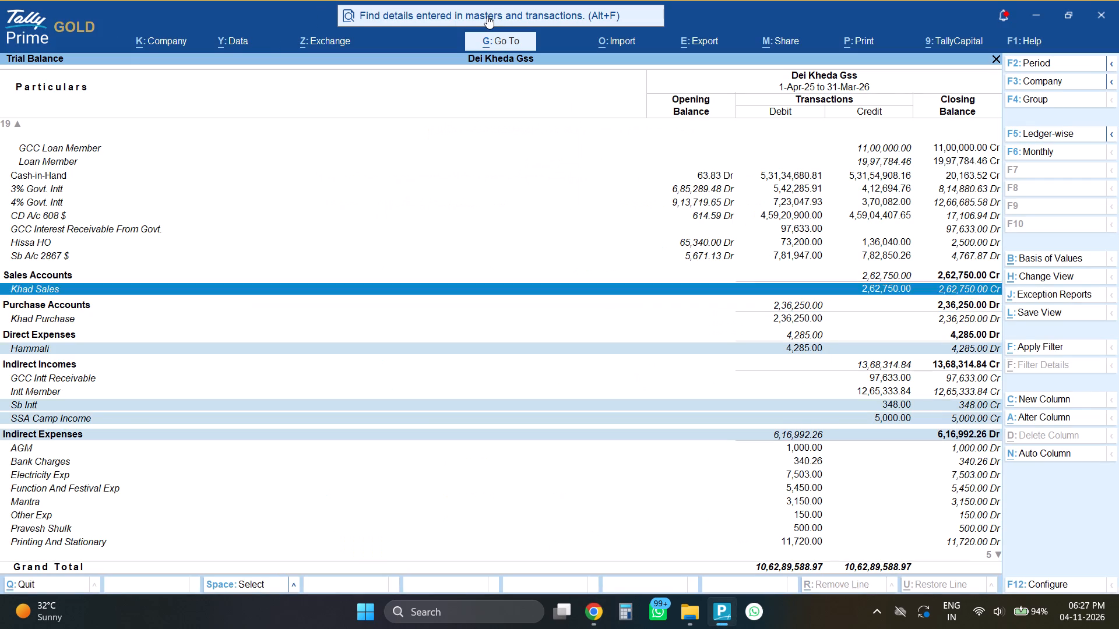
pyautogui.press('Up')
pyautogui.press('Up')
pyautogui.press('Up')
pyautogui.press('Down')
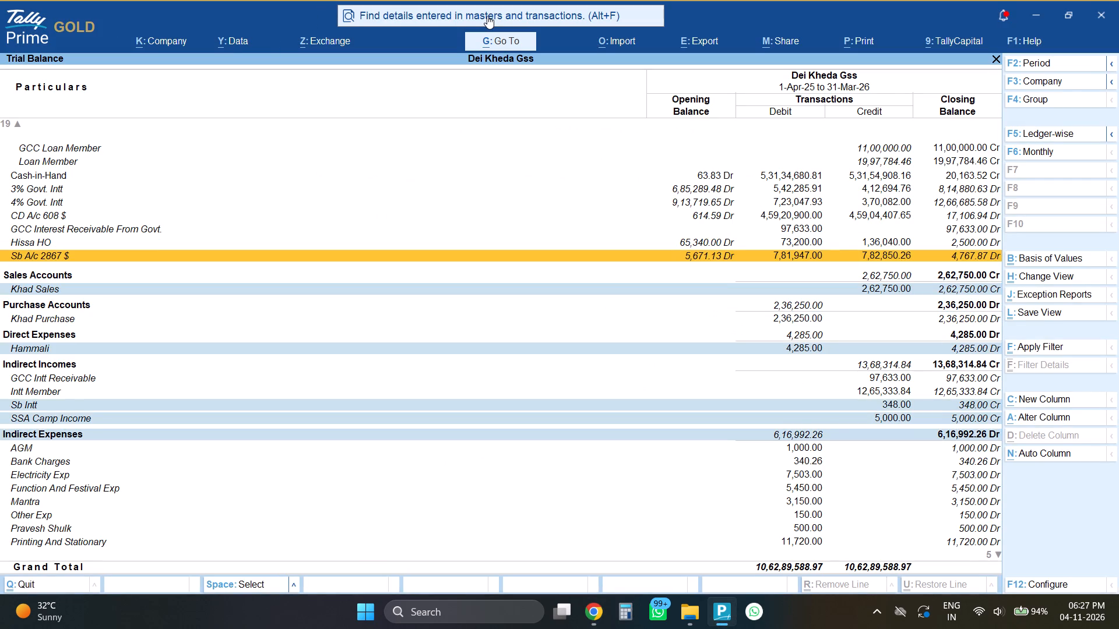
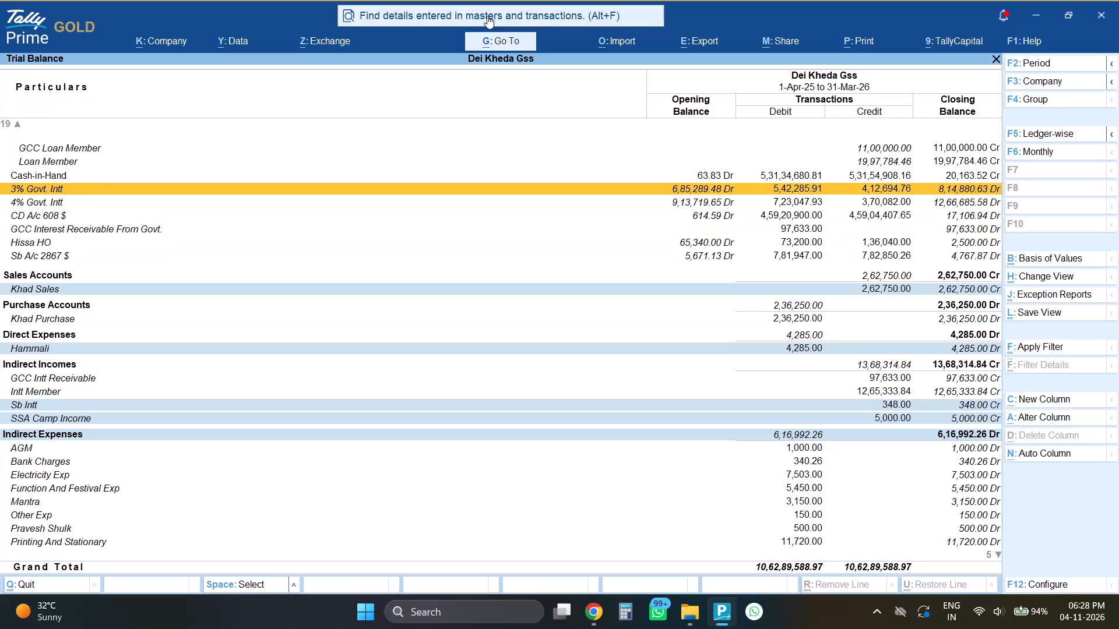
# Review the ERP Profit And Loss report and compare its income and expenses with TallyPrime's Indirect Incomes and Indirect Expenses.
pyautogui.press('Up')
pyautogui.hotkey('alt', 'Tab')
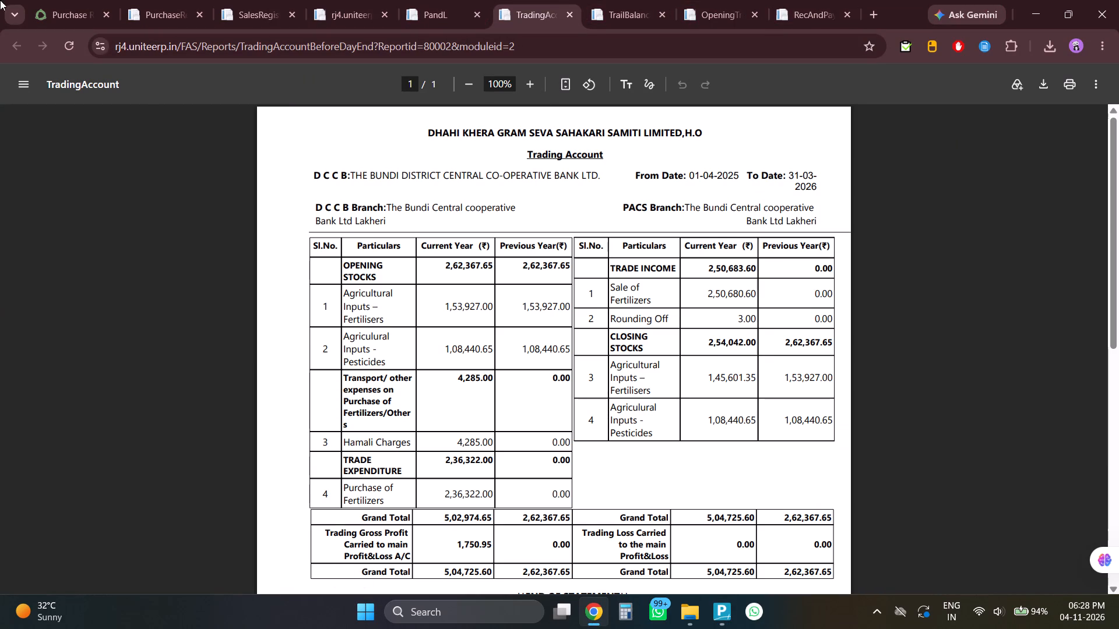
pyautogui.click(436, 0)
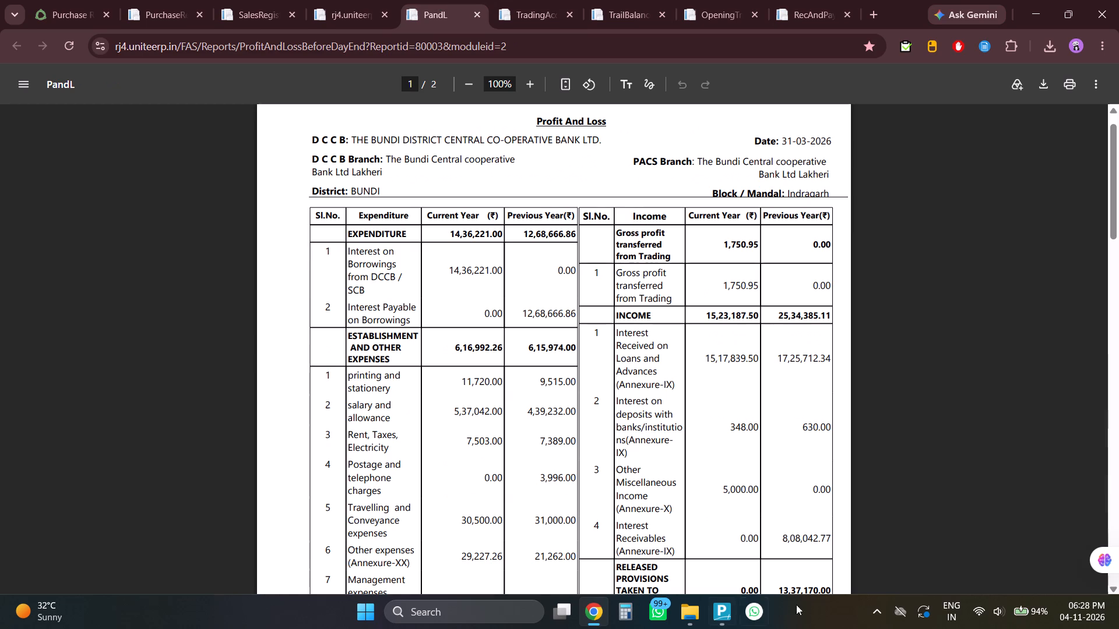
pyautogui.hotkey('alt', 'Tab')
pyautogui.scroll(-15, 703, 511)
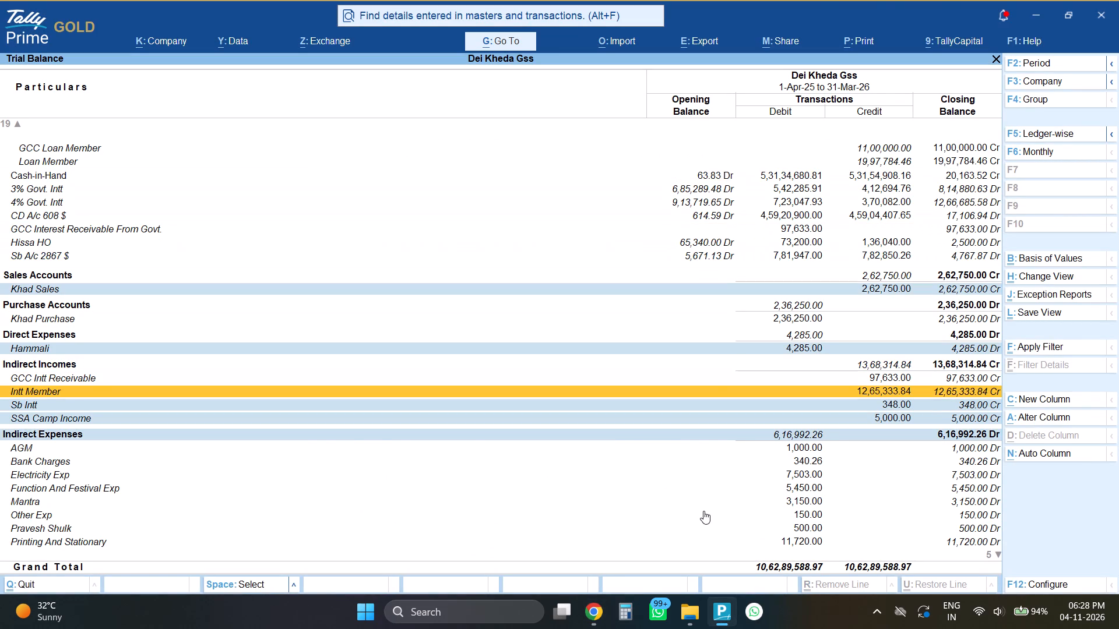
pyautogui.hotkey('alt', 'Tab')
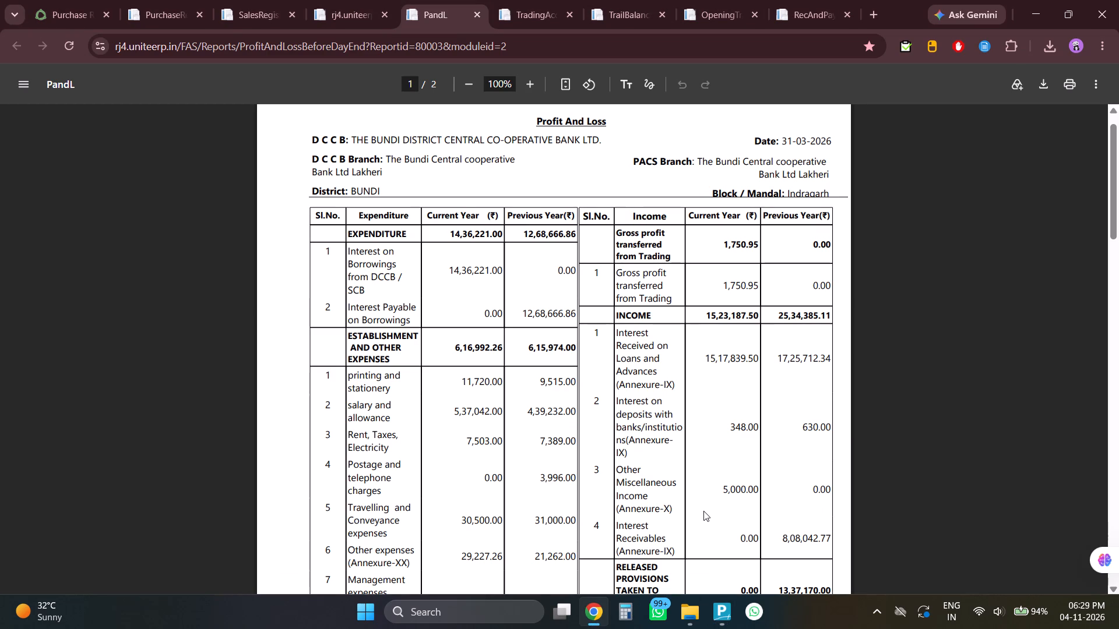
pyautogui.hotkey('alt', 'Tab')
pyautogui.hotkey('alt', 'Tab')
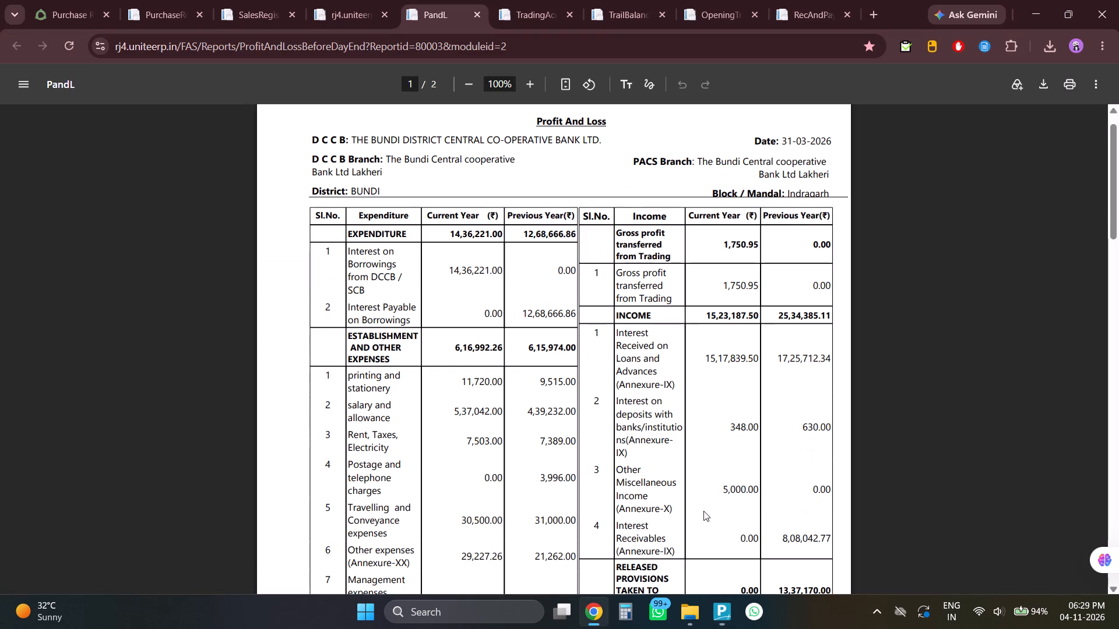
pyautogui.scroll(-4, 703, 511)
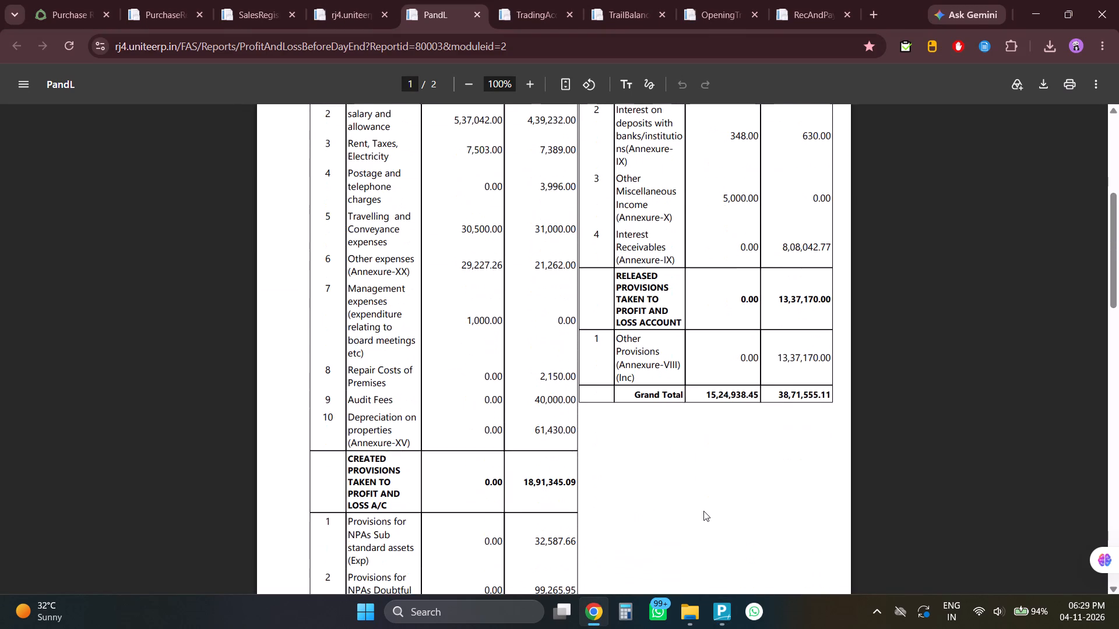
pyautogui.scroll(-6, 703, 511)
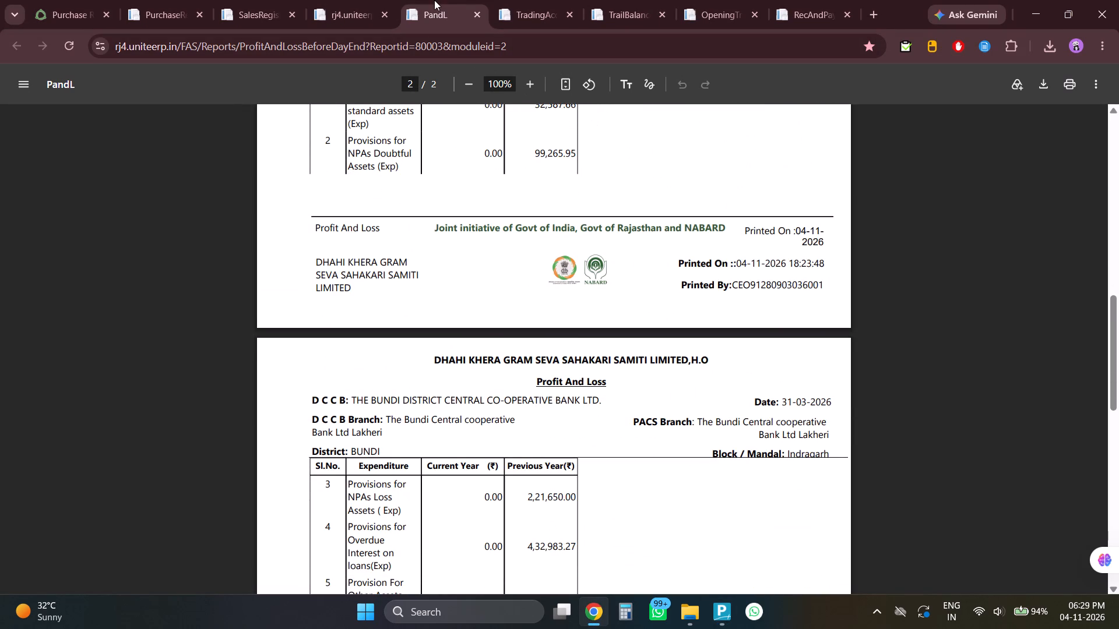
# Open the ERP Balance Sheet and compare its paid-up capital with the Capital Account group in TallyPrime's trial balance.
pyautogui.click(348, 0)
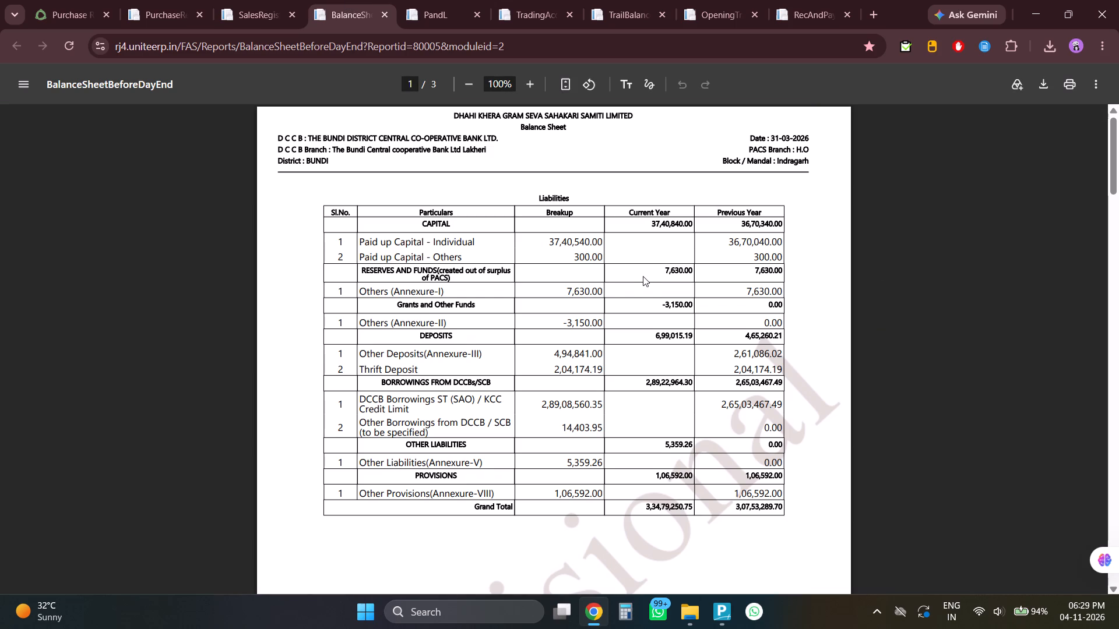
pyautogui.hotkey('alt', 'Tab')
pyautogui.scroll(2, 643, 276)
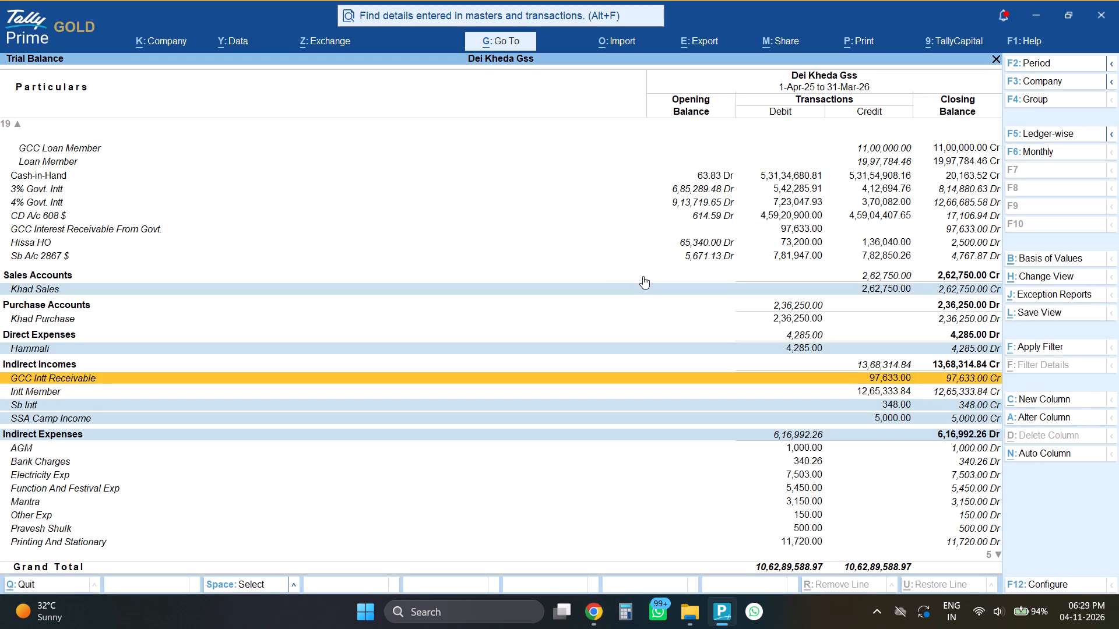
pyautogui.scroll(10, 643, 276)
pyautogui.hotkey('alt', 'Tab')
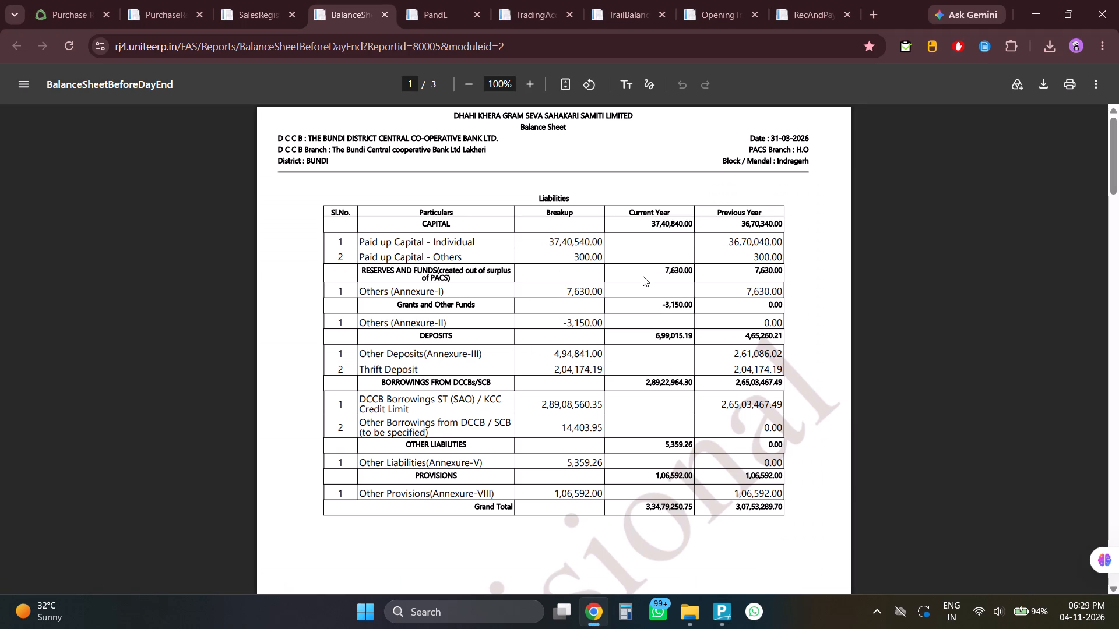
pyautogui.scroll(4, 643, 276)
pyautogui.hotkey('alt', 'Tab')
pyautogui.scroll(6, 643, 276)
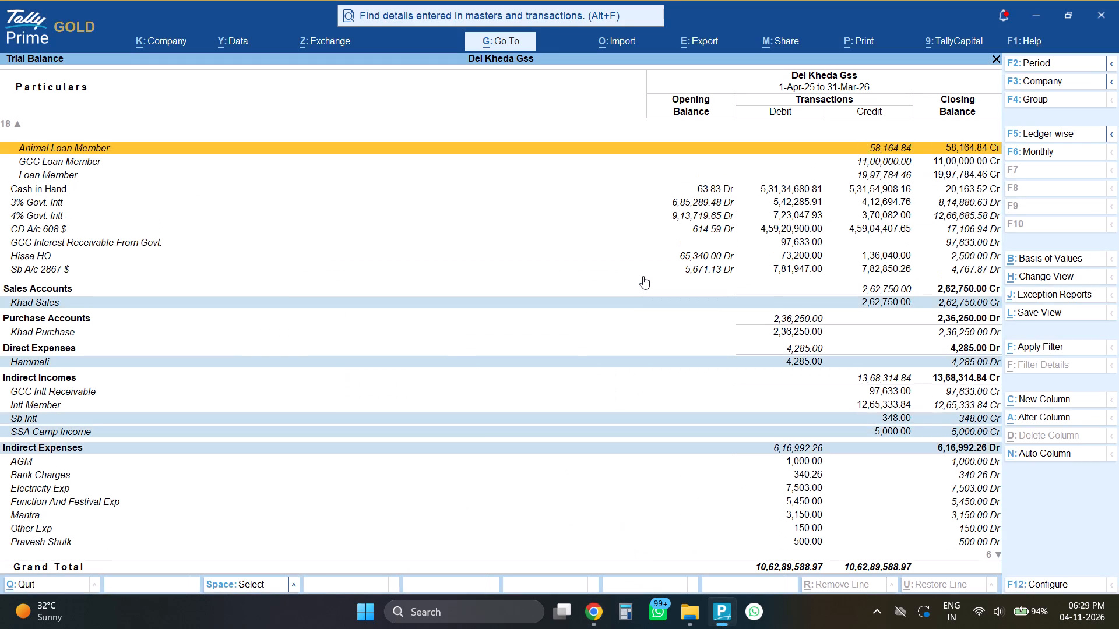
pyautogui.scroll(19, 643, 276)
pyautogui.scroll(6, 643, 276)
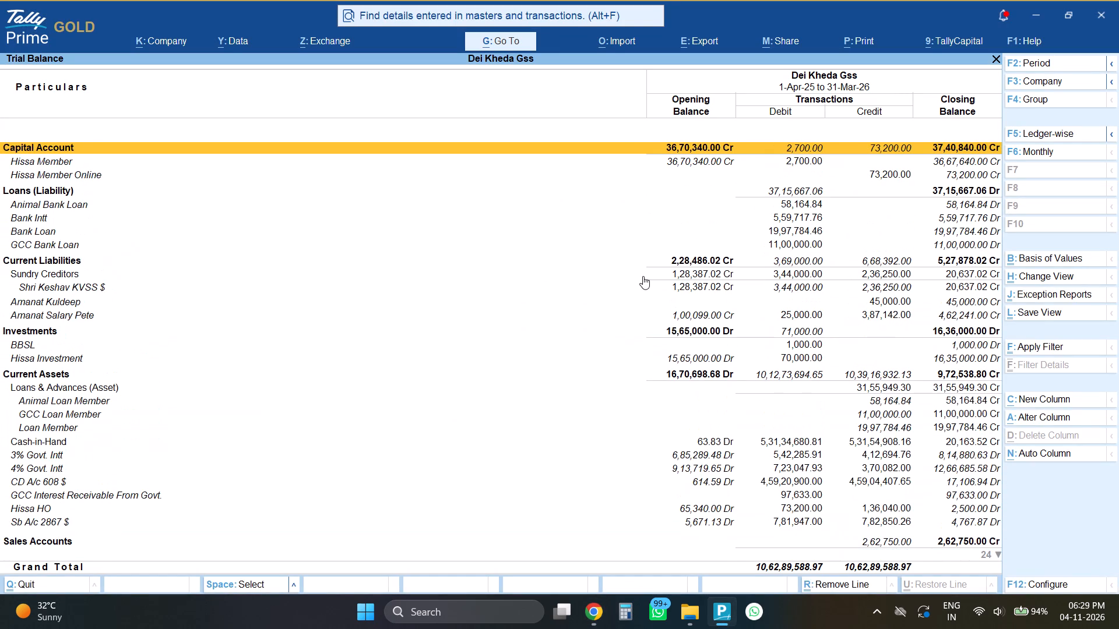
pyautogui.scroll(2, 643, 276)
pyautogui.hotkey('alt', 'Tab')
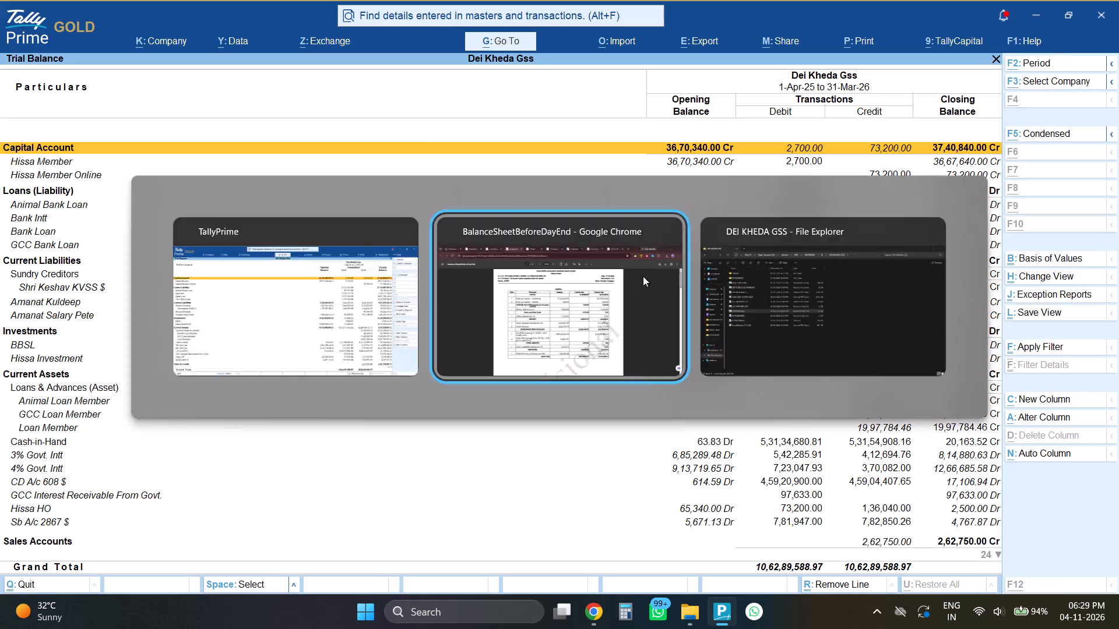
pyautogui.hotkey('alt', 'Tab')
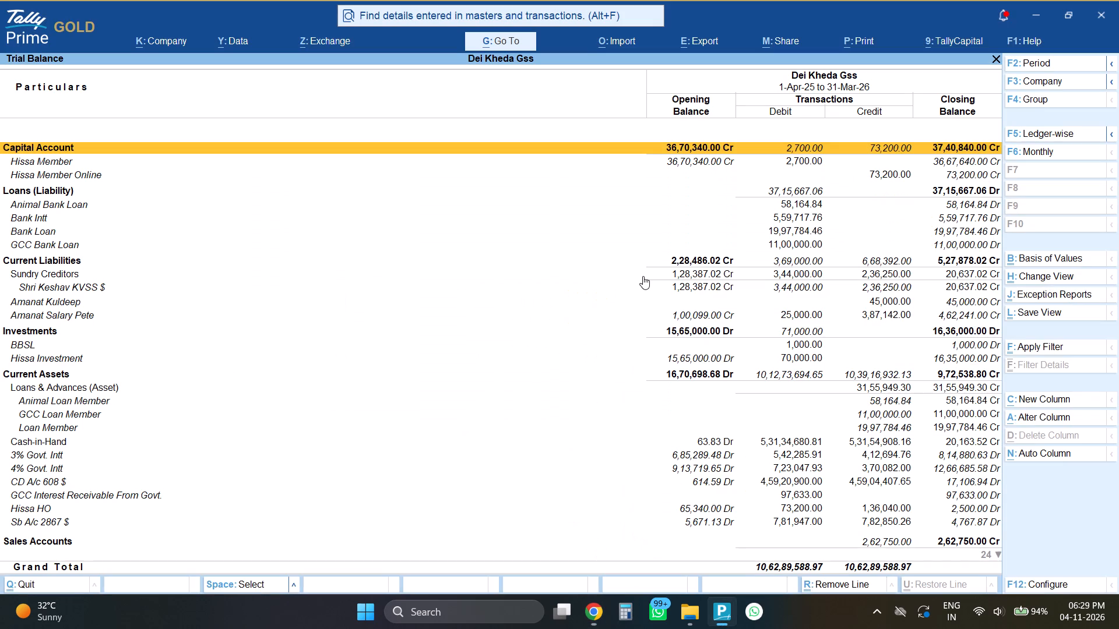
pyautogui.hotkey('alt', 'Tab')
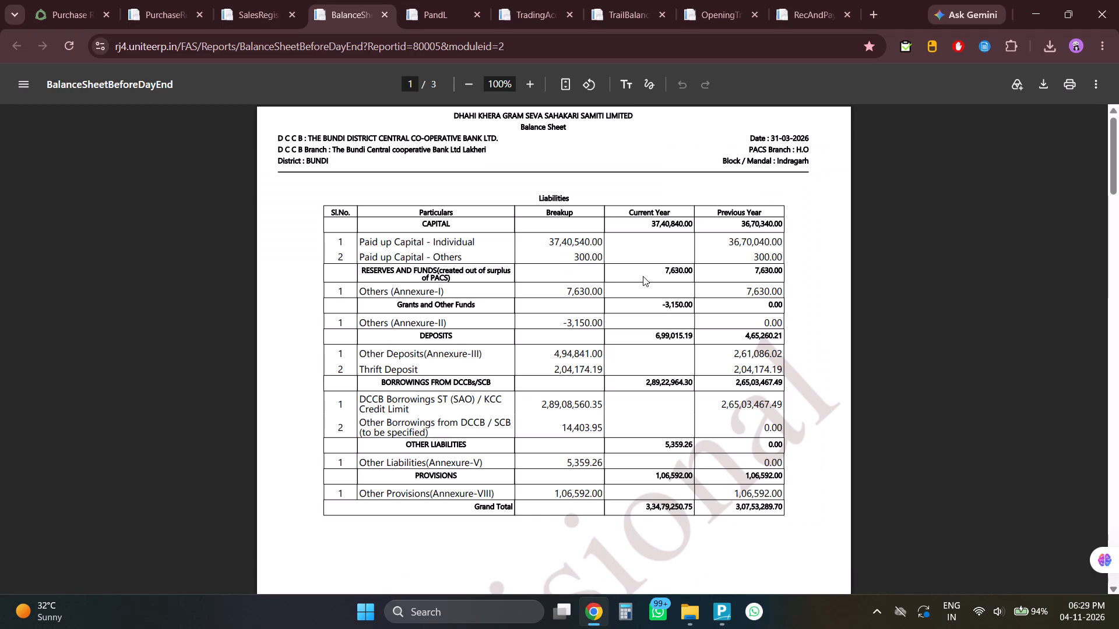
pyautogui.hotkey('alt', 'Tab')
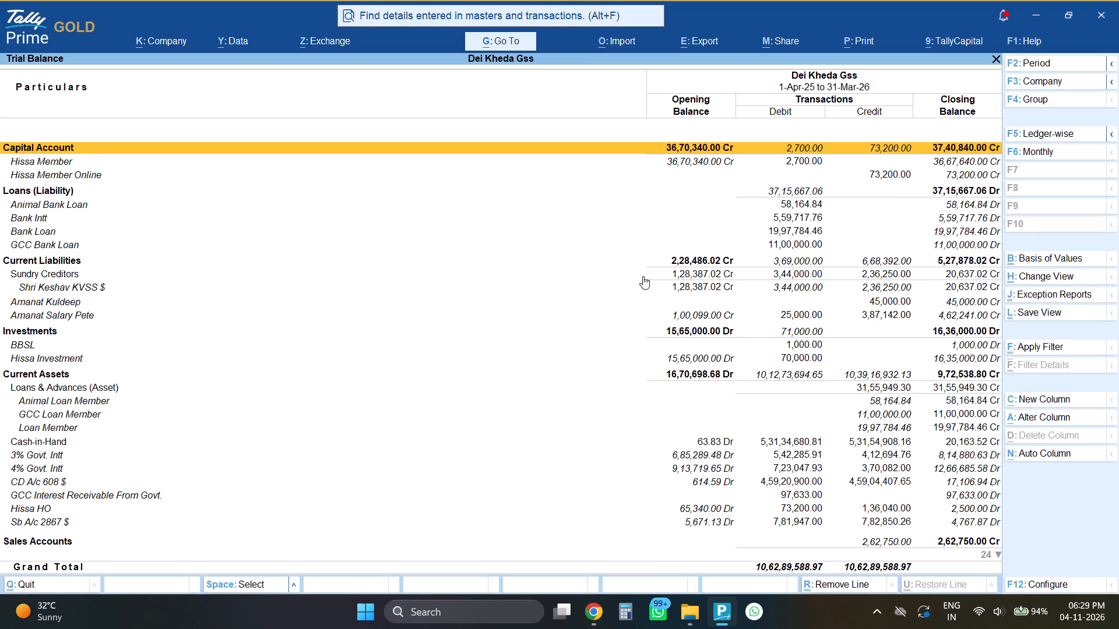
# Check the Balance Sheet's Others (Annexure-II), deposit and provision lines against the loan and current liability ledgers in TallyPrime.
pyautogui.scroll(-3, 643, 276)
pyautogui.scroll(3, 643, 276)
pyautogui.scroll(-3, 643, 276)
pyautogui.scroll(5, 643, 276)
pyautogui.scroll(-3, 643, 276)
pyautogui.scroll(3, 643, 276)
pyautogui.hotkey('alt', 'Tab')
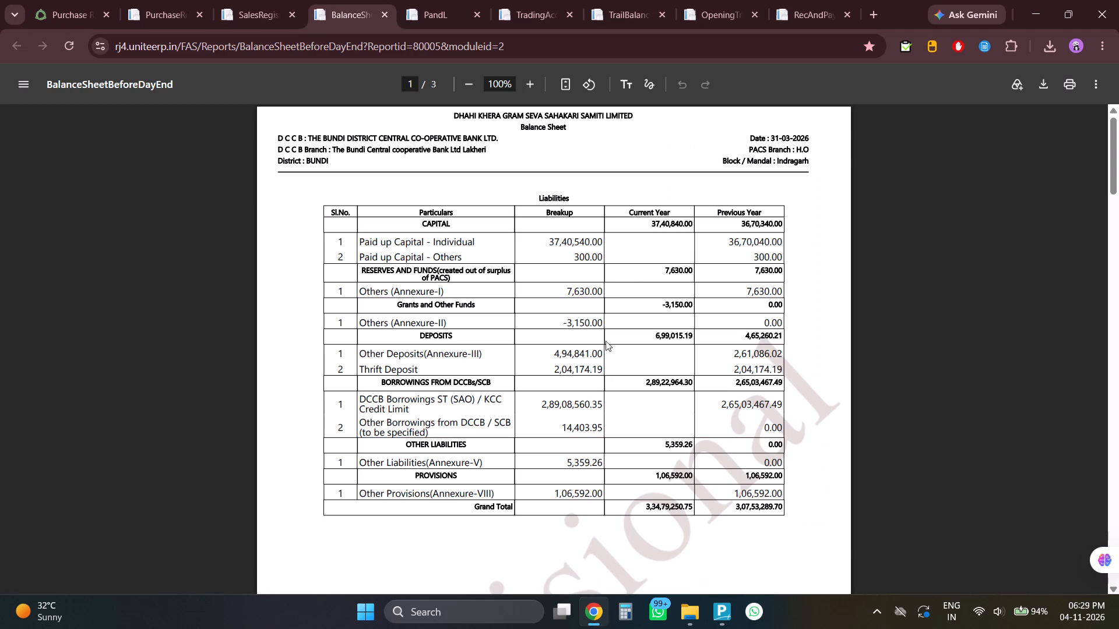
pyautogui.moveTo(565, 323); pyautogui.dragTo(678, 317)
pyautogui.tripleClick(582, 321)
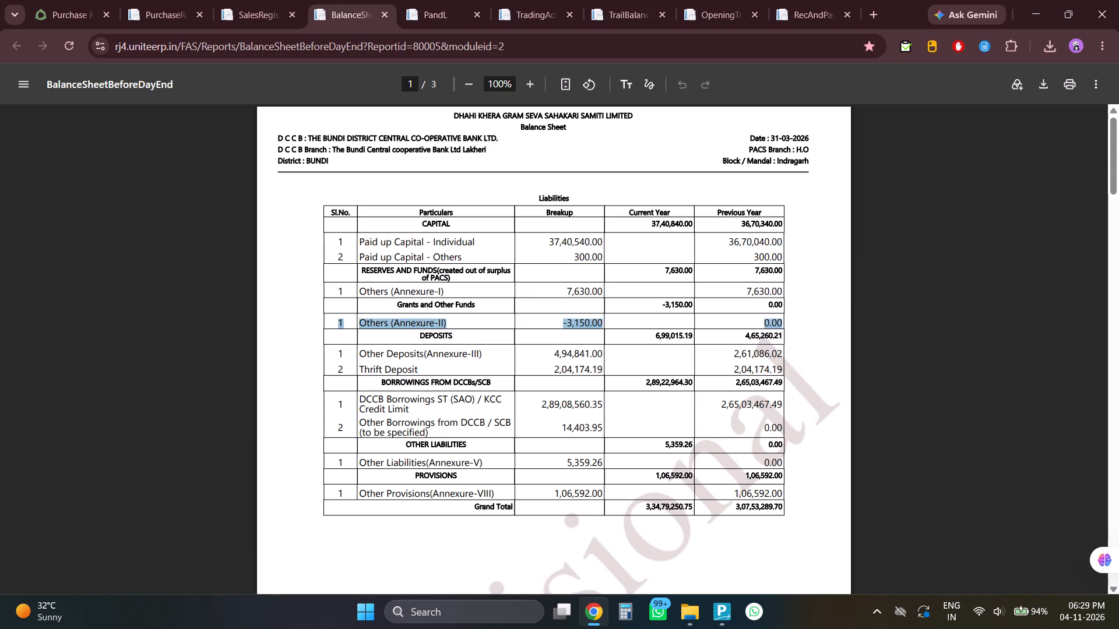
pyautogui.hotkey('alt', 'Tab')
pyautogui.scroll(-6, 582, 320)
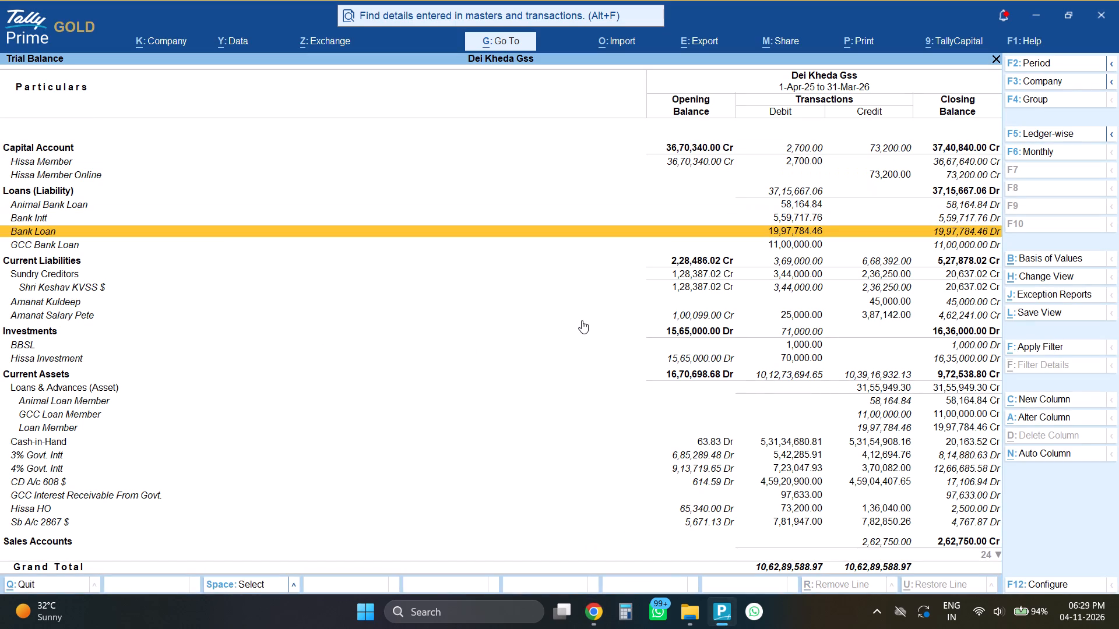
pyautogui.scroll(-5, 582, 320)
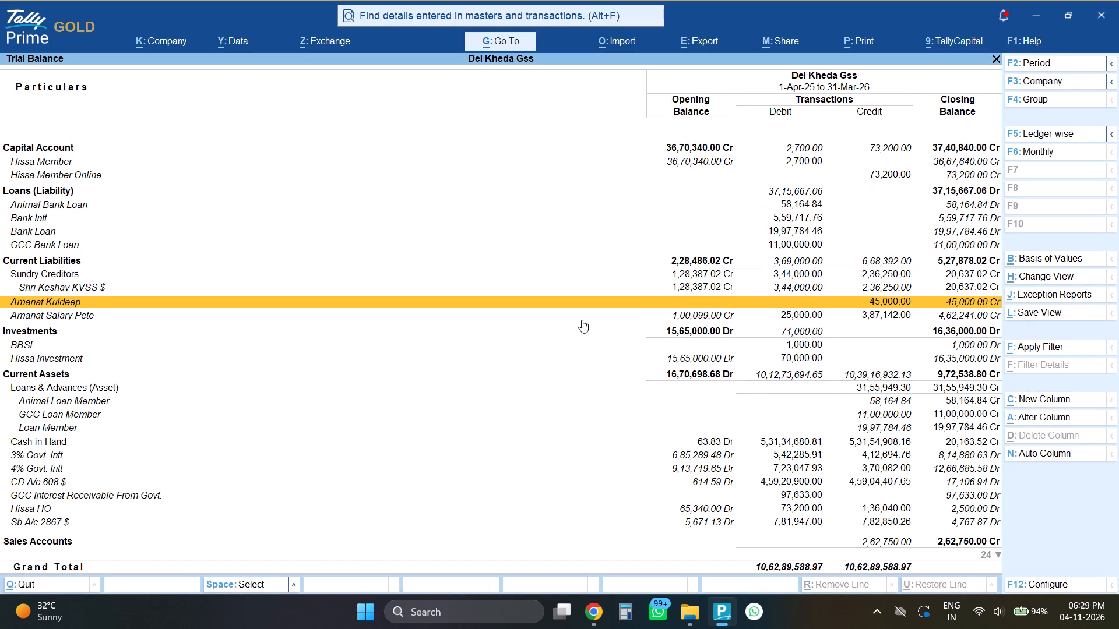
pyautogui.hotkey('alt', 'Tab')
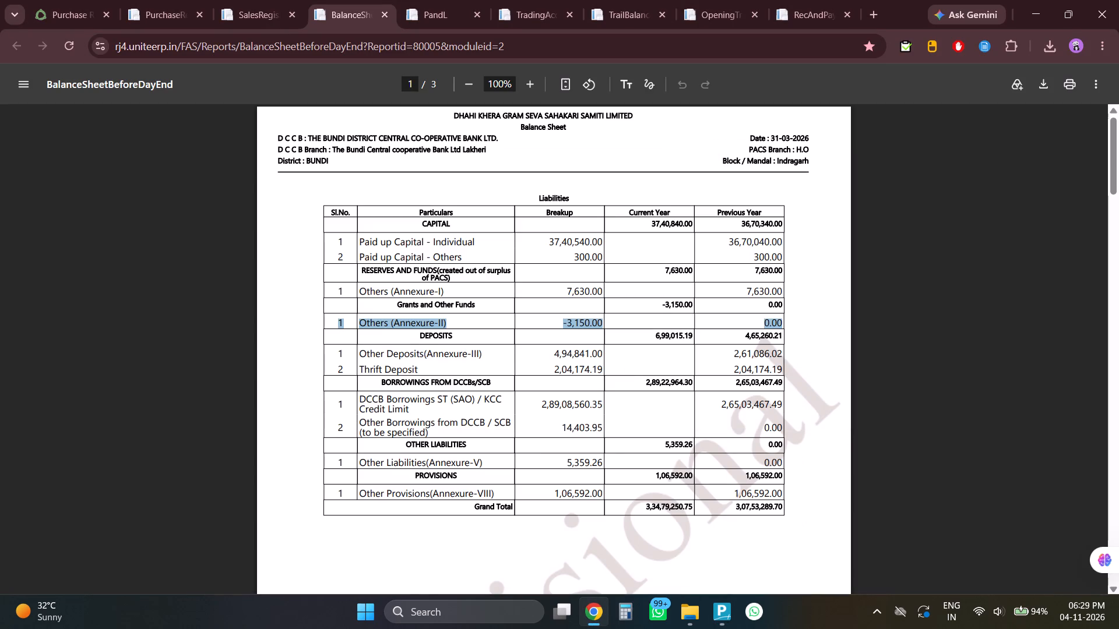
pyautogui.moveTo(552, 370); pyautogui.dragTo(609, 368)
pyautogui.click(572, 356)
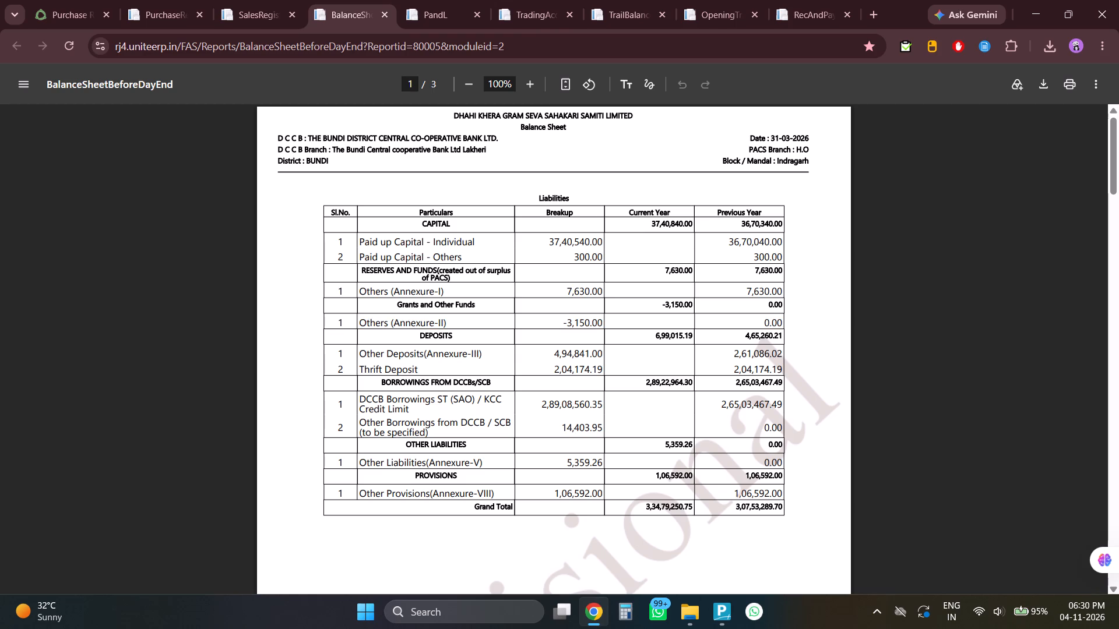
pyautogui.click(573, 499)
# Return to the ERP's main services page and open the General Ledger report from the FAS reports.
pyautogui.click(56, 0)
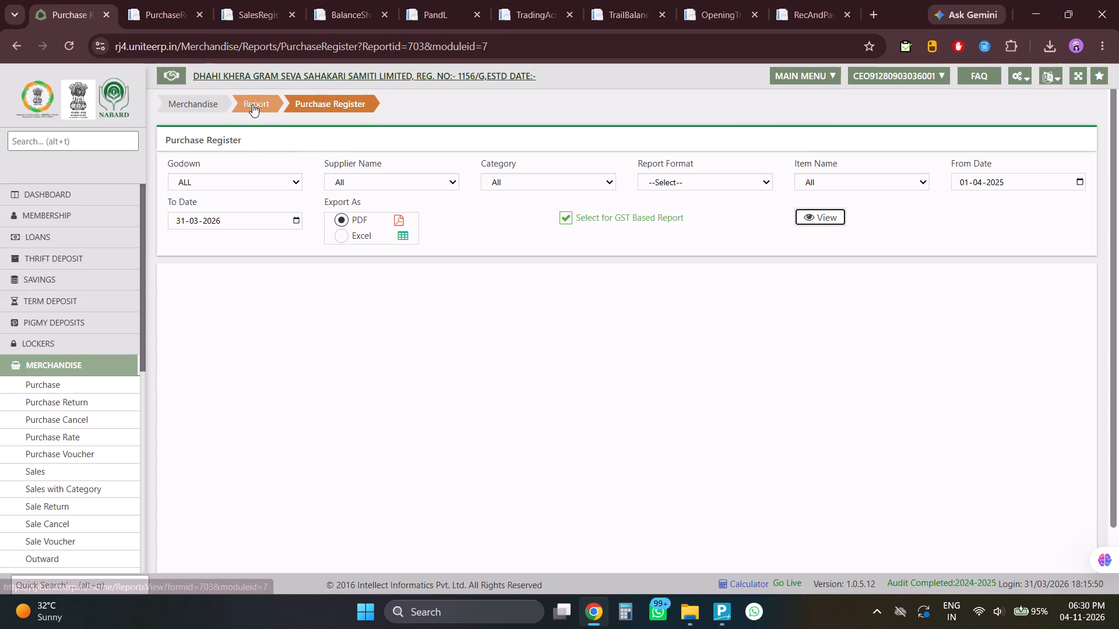
pyautogui.click(252, 104)
pyautogui.click(17, 193)
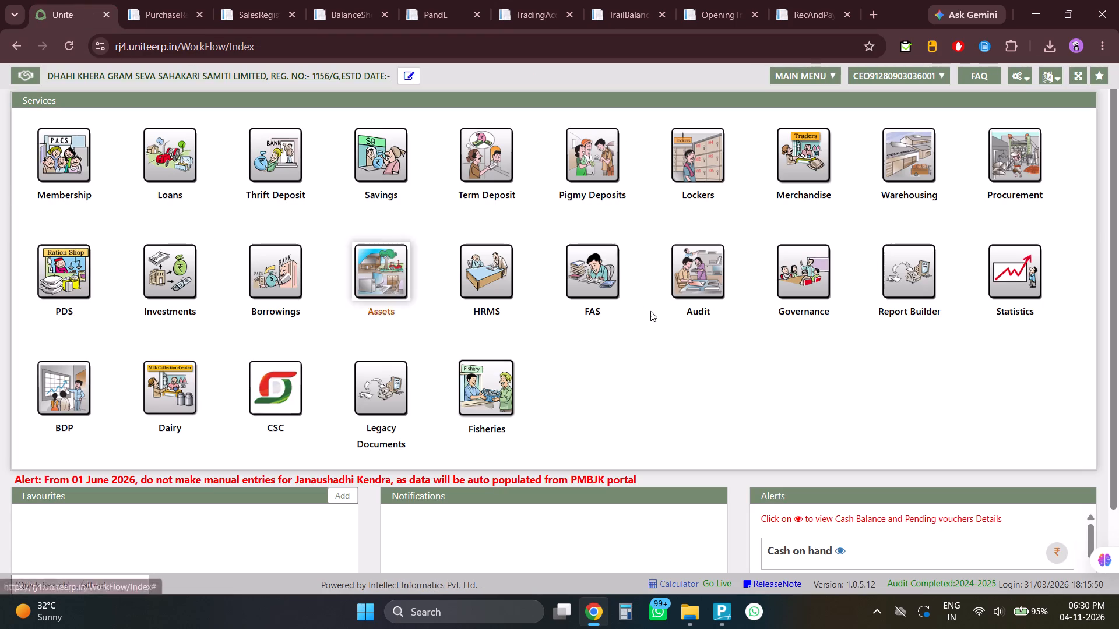
pyautogui.click(611, 278)
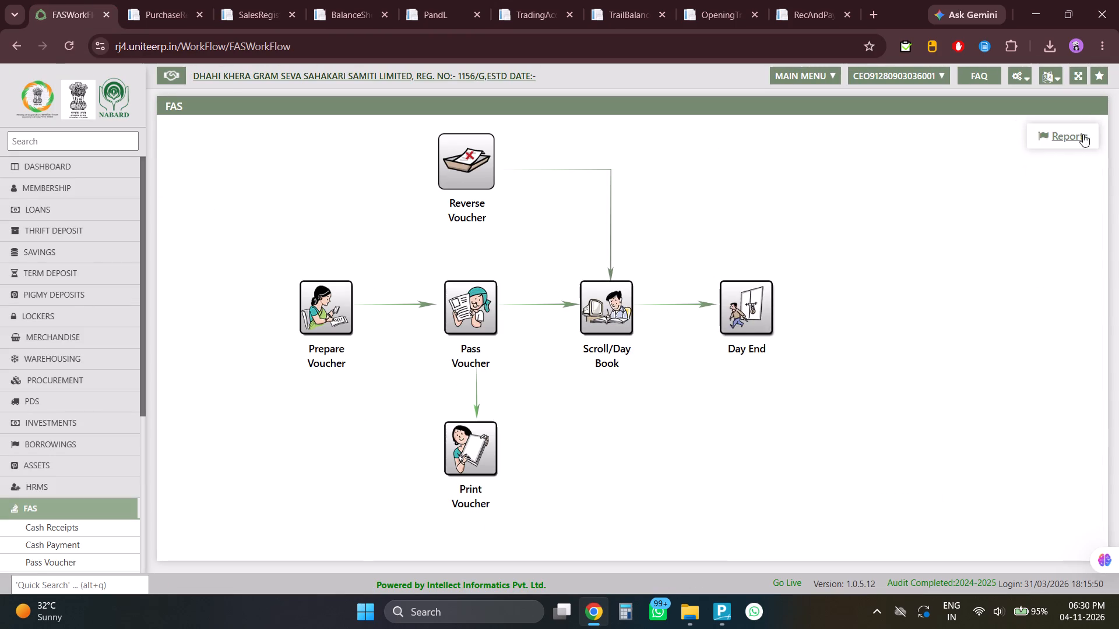
pyautogui.click(1071, 130)
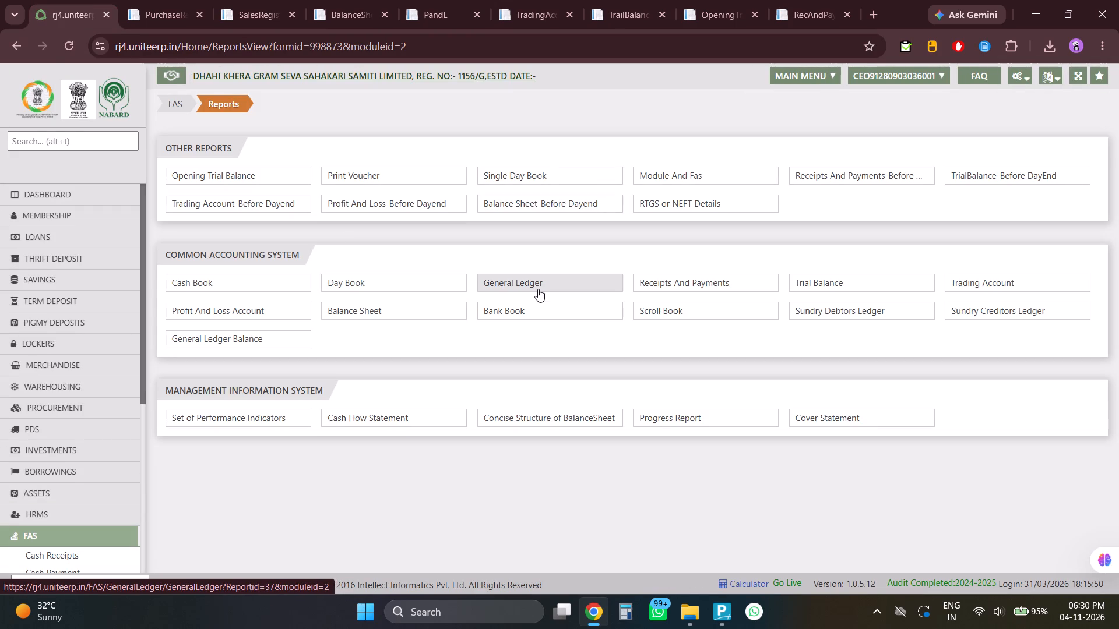
pyautogui.click(538, 289)
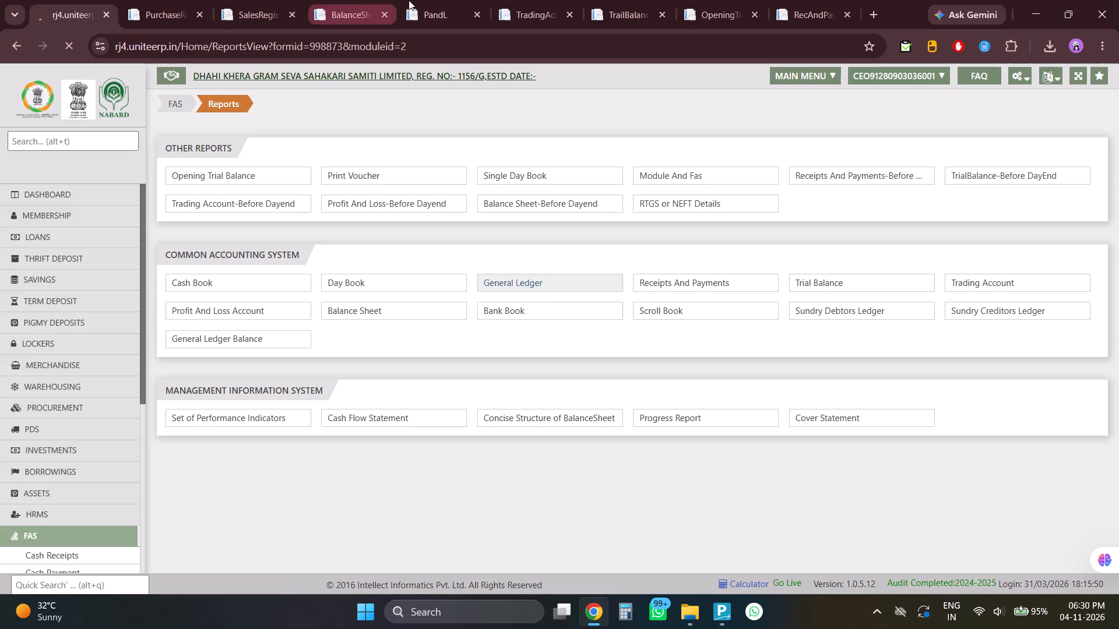
# Check the Balance Sheet's Others (Annexure-II) line and view its Initial Hardware at PACS general ledger Voucher Wise.
pyautogui.click(358, 0)
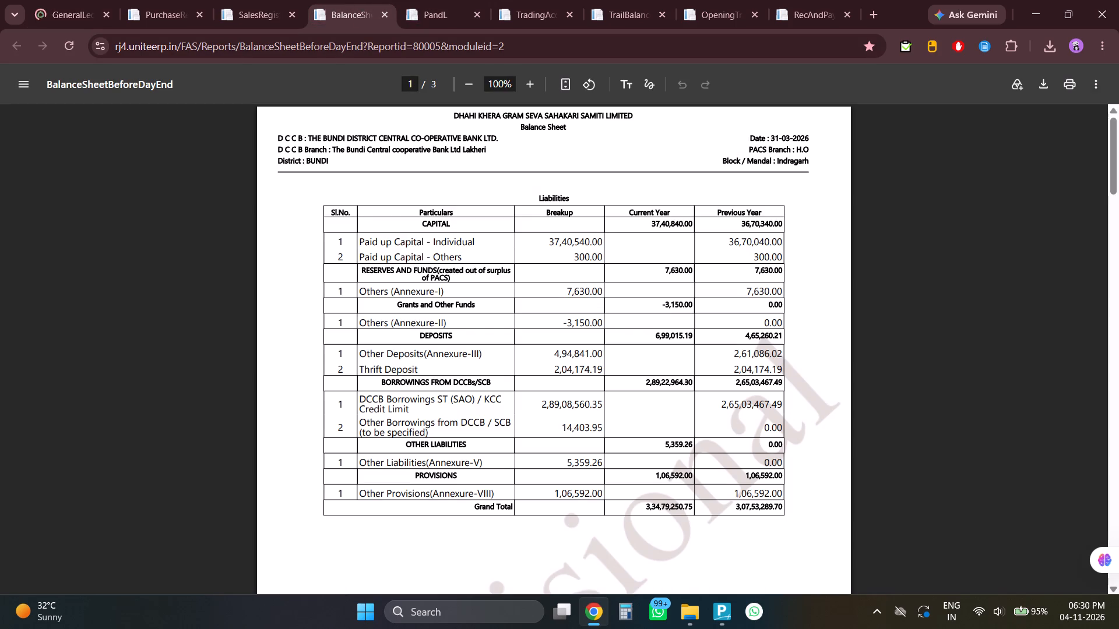
pyautogui.tripleClick(397, 328)
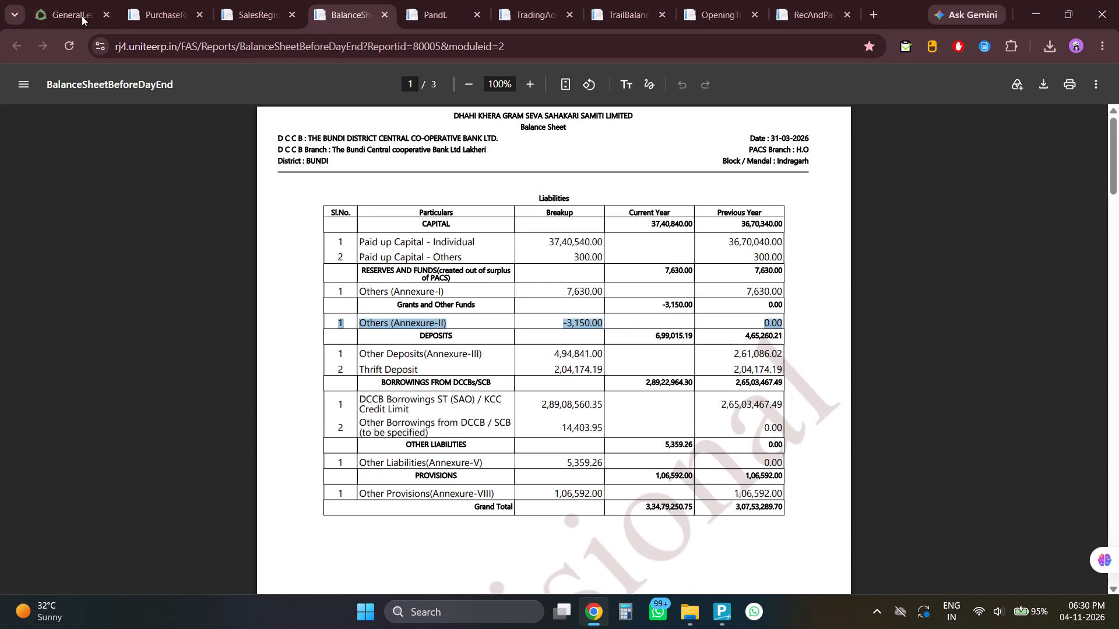
pyautogui.click(76, 0)
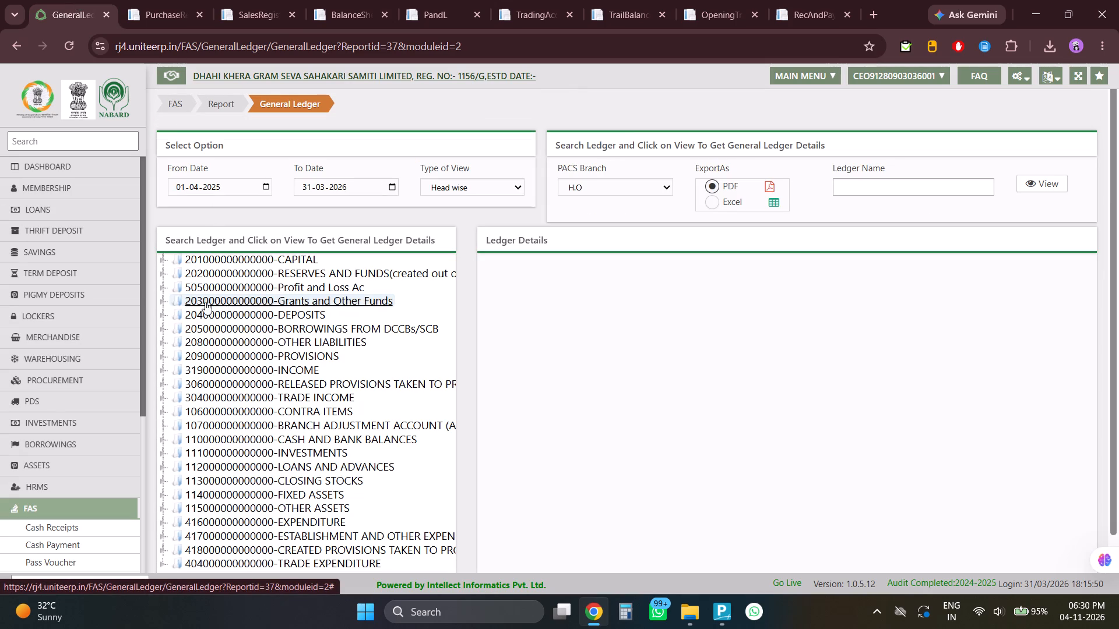
pyautogui.click(163, 301)
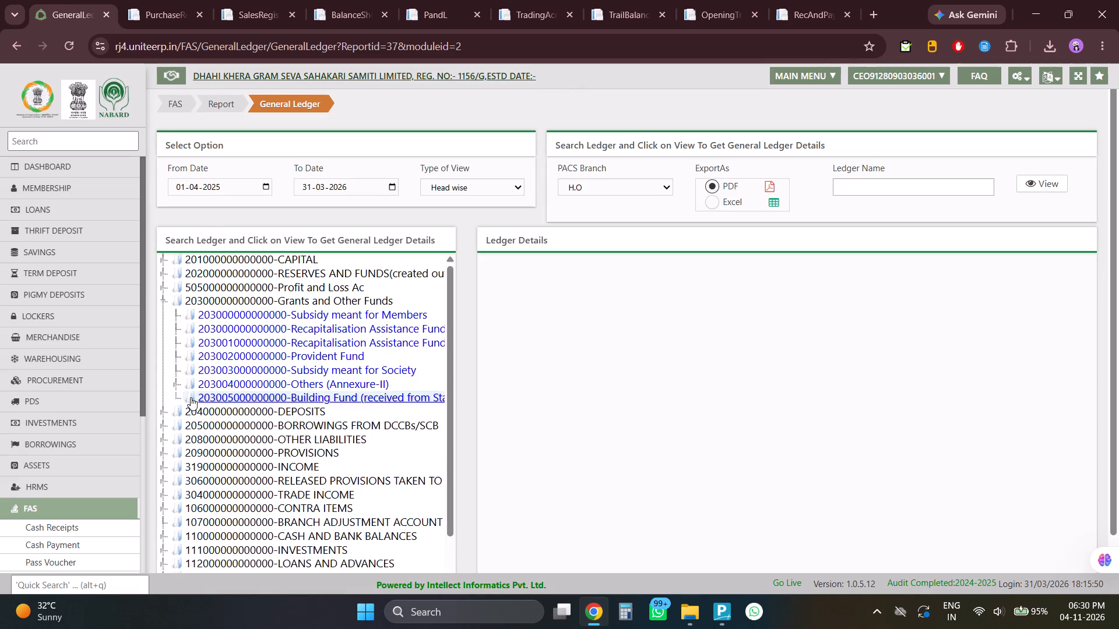
pyautogui.click(171, 379)
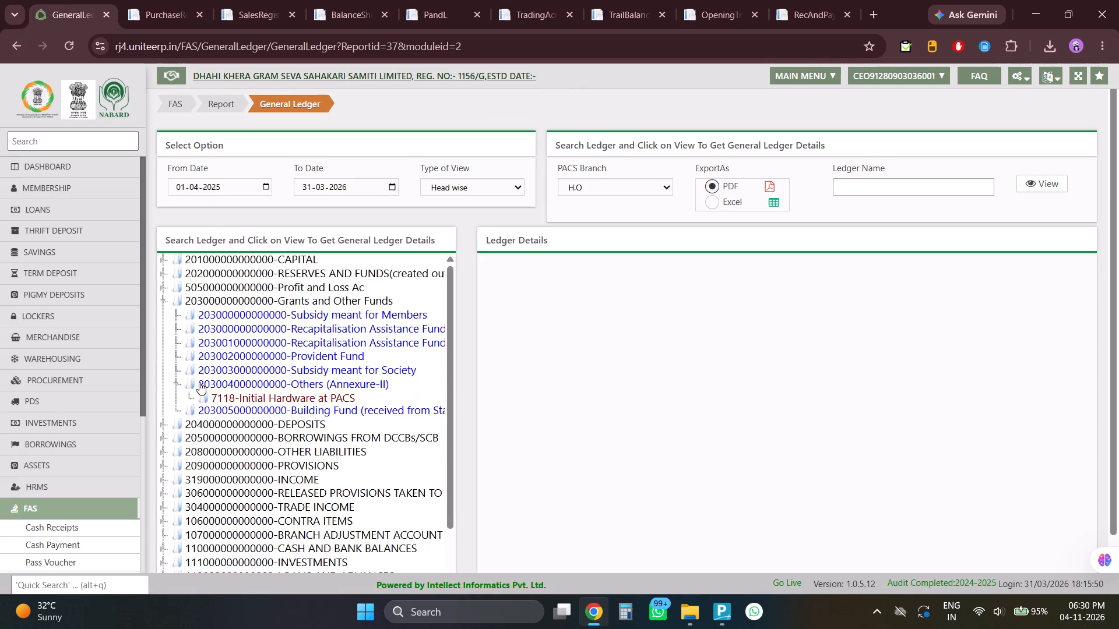
pyautogui.tripleClick(297, 398)
pyautogui.click(486, 188)
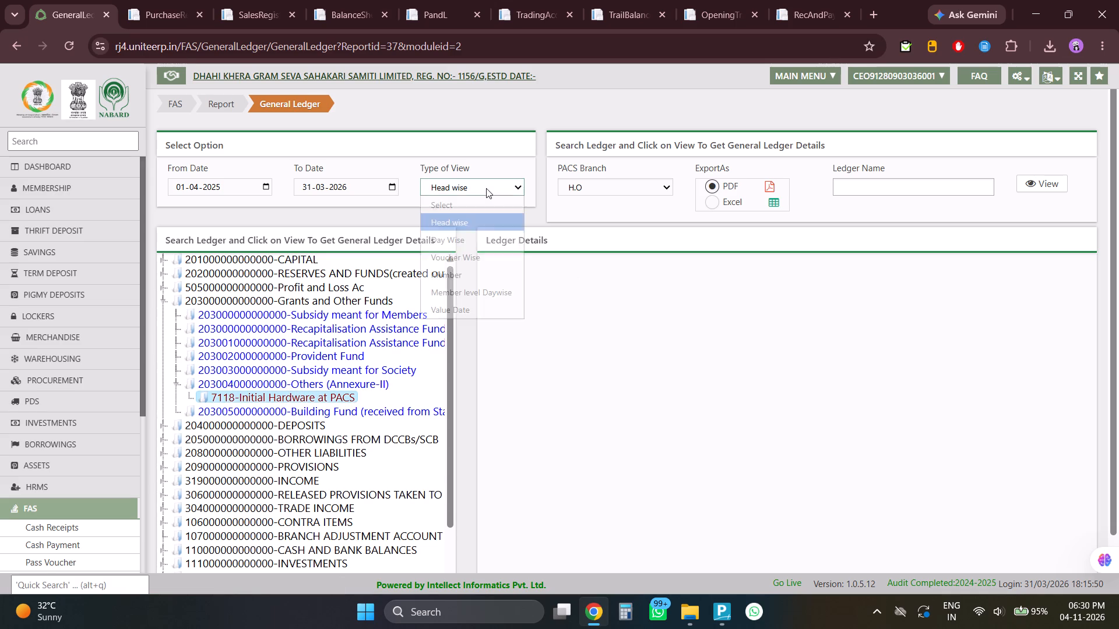
pyautogui.click(486, 188)
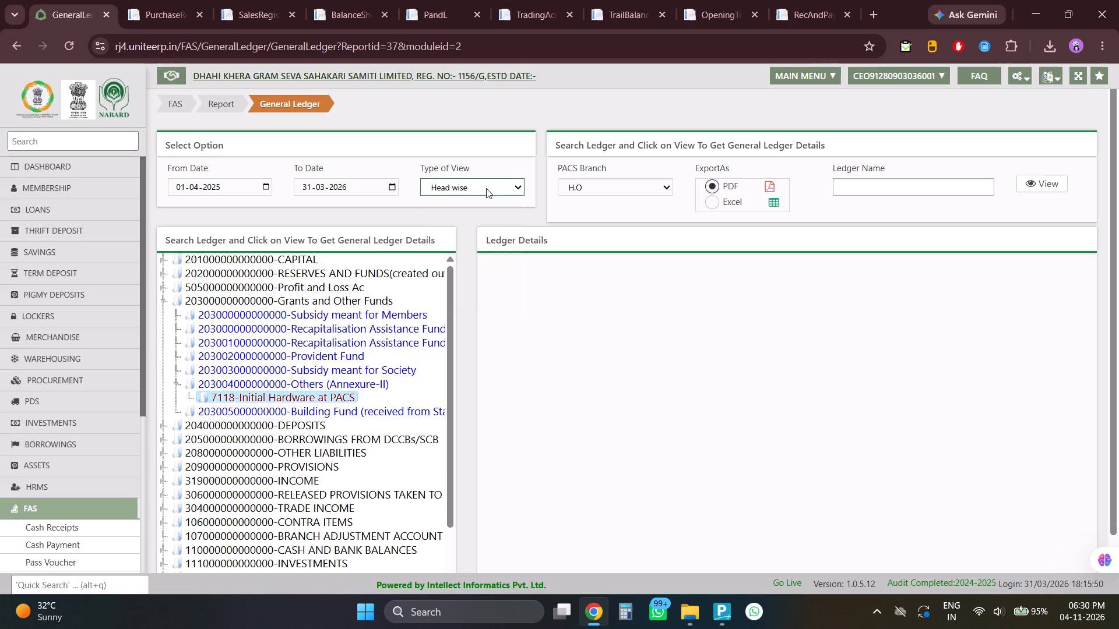
pyautogui.click(486, 188)
pyautogui.click(456, 259)
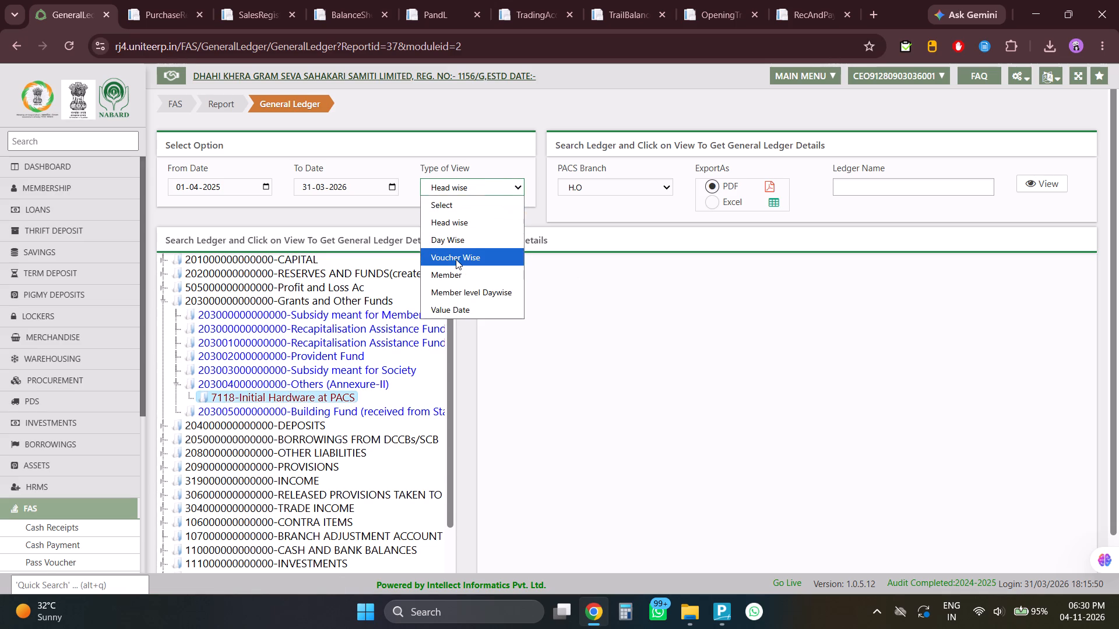
pyautogui.click(1051, 178)
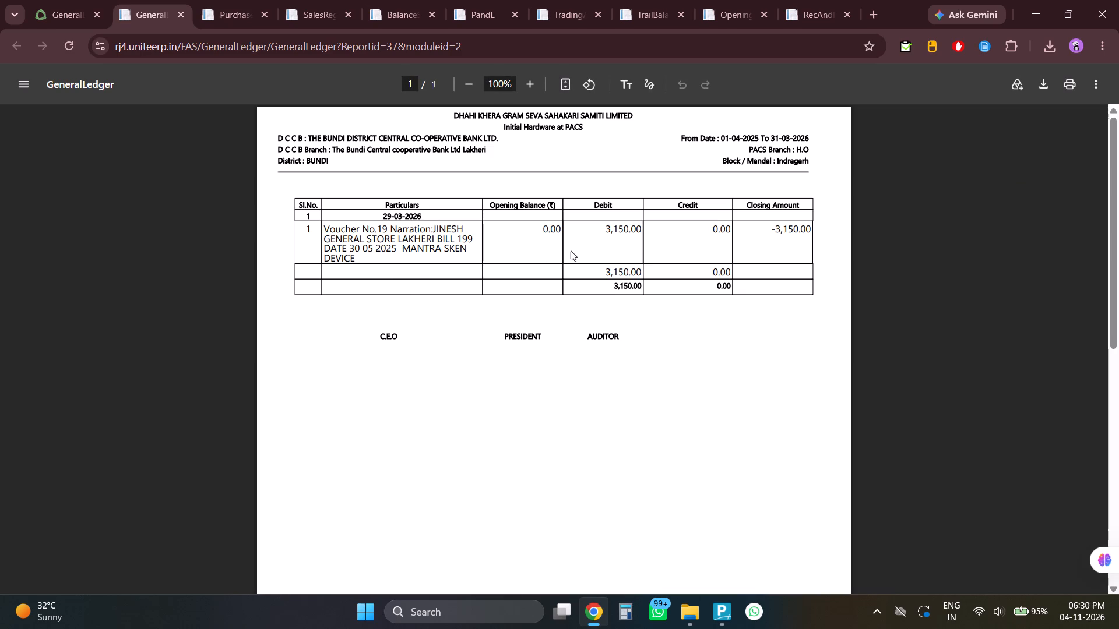
pyautogui.scroll(7, 571, 250)
pyautogui.moveTo(607, 227); pyautogui.dragTo(649, 227)
# Look through TallyPrime's trial balance for the expense ledger matching the Mantra device purchase in the ERP ledger.
pyautogui.click(72, 0)
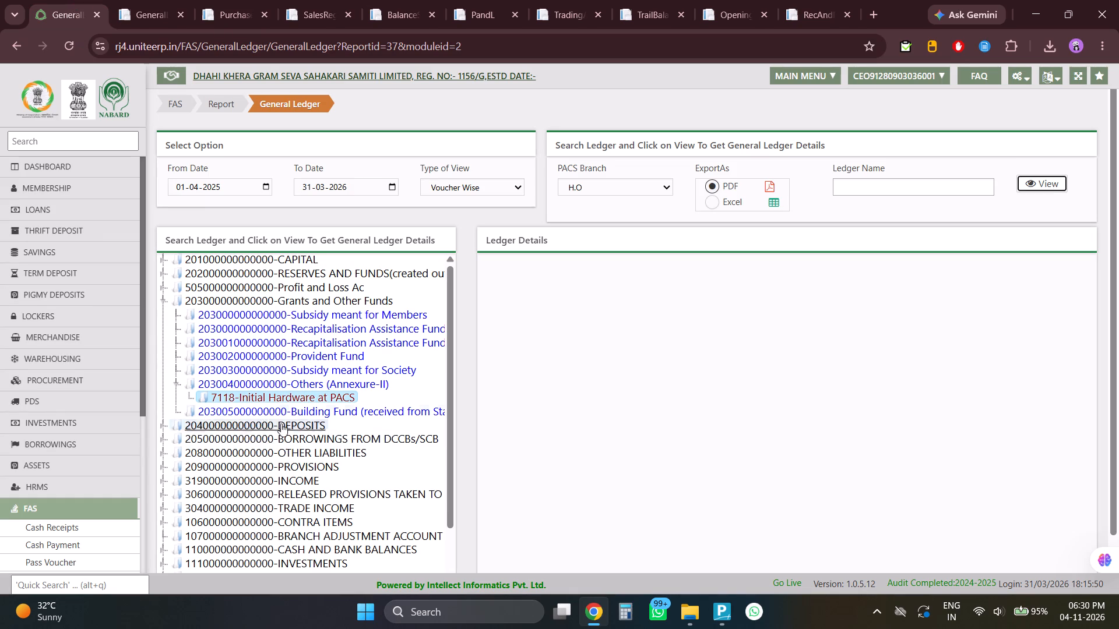
pyautogui.scroll(-2, 0, 423)
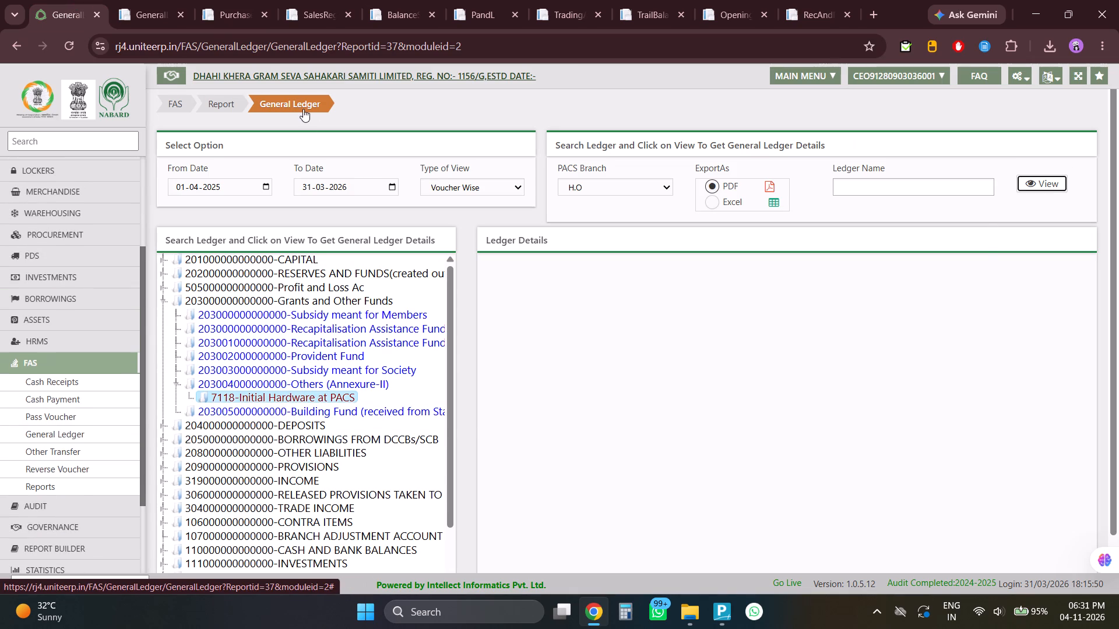
pyautogui.hotkey('alt', 'Tab')
pyautogui.scroll(-7, 303, 109)
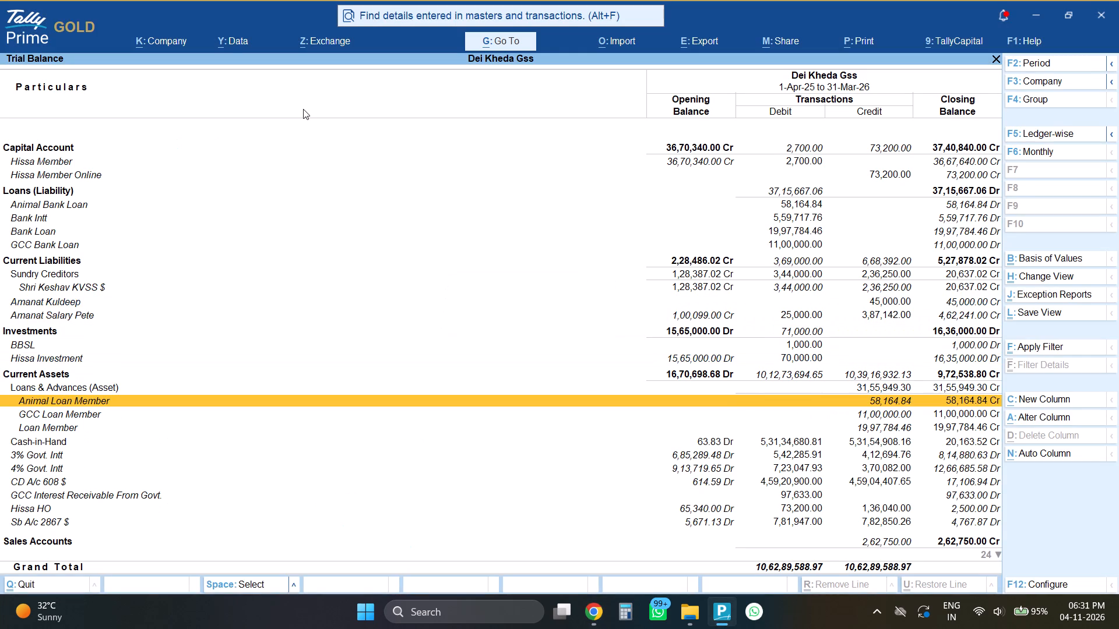
pyautogui.scroll(-7, 303, 109)
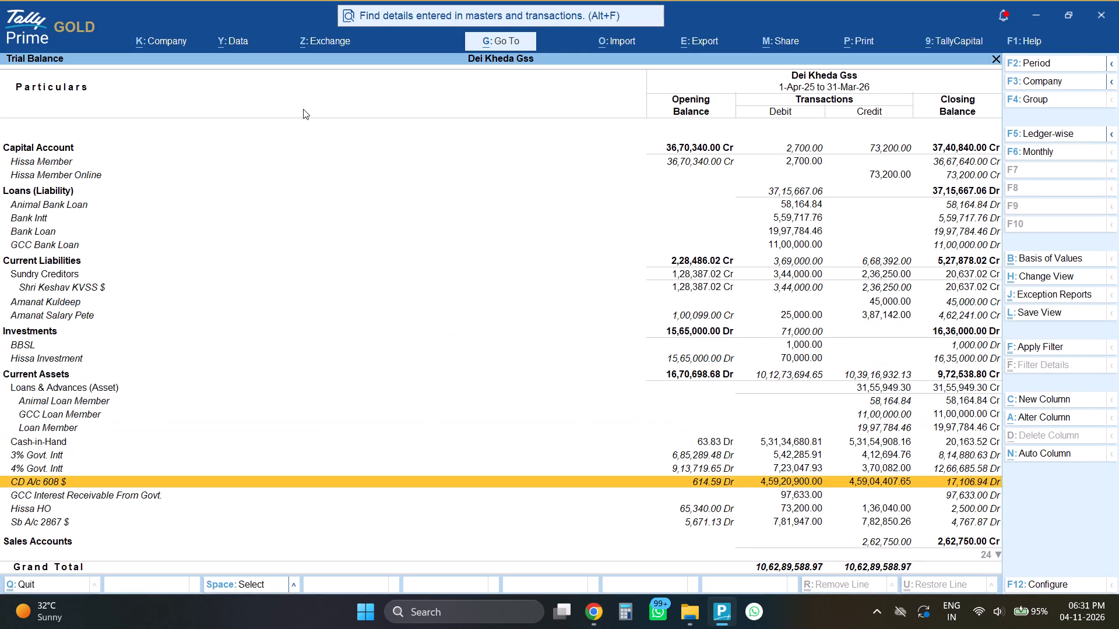
pyautogui.scroll(-15, 303, 109)
pyautogui.scroll(-6, 303, 109)
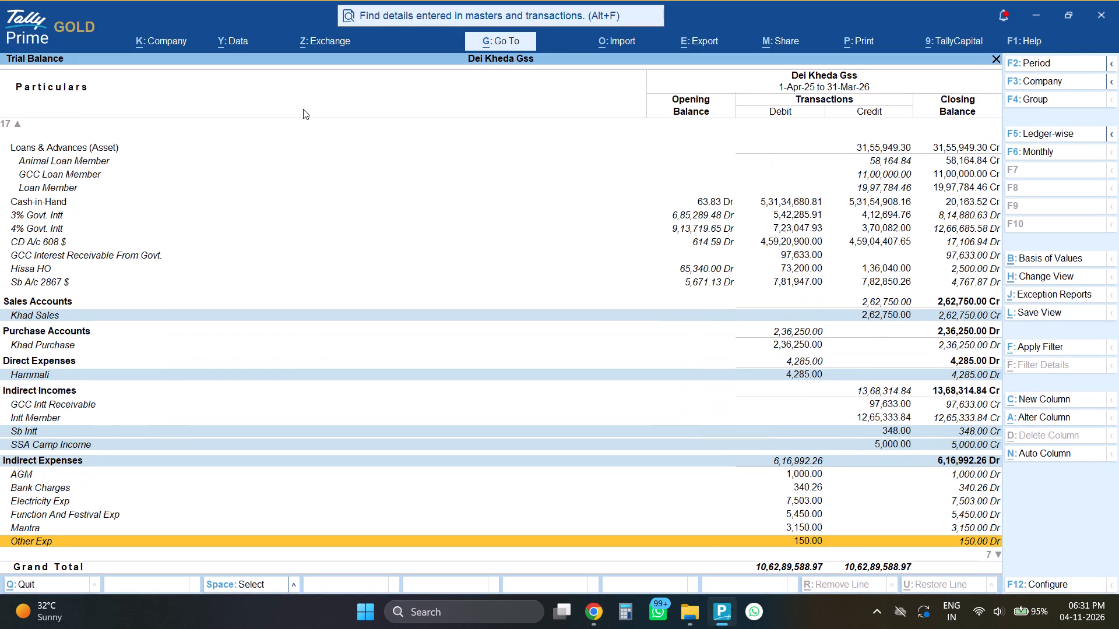
pyautogui.scroll(2, 303, 109)
# Switch back to the ERP and start an Other Transfer voucher with a new batch for day book date 31/03/2026.
pyautogui.hotkey('alt', 'Tab')
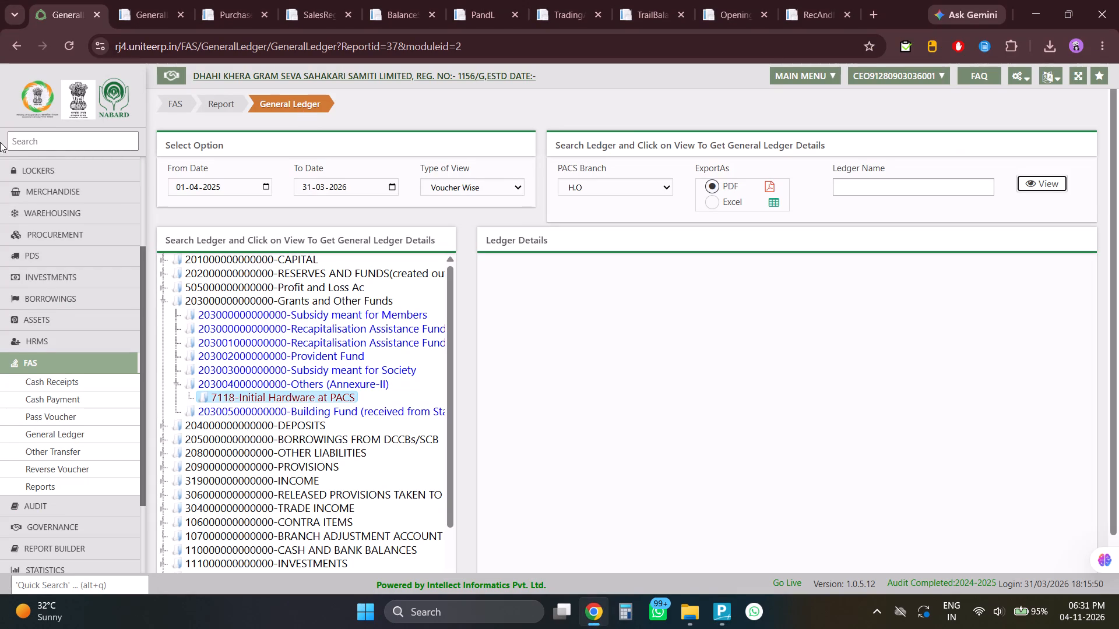
pyautogui.scroll(-1, 60, 422)
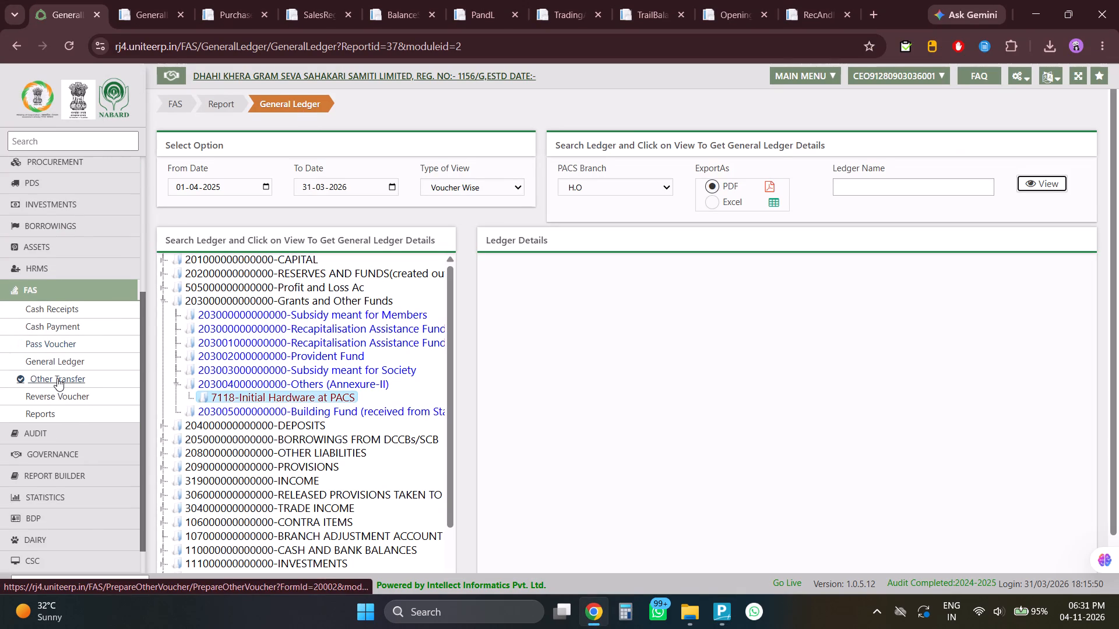
pyautogui.click(57, 378)
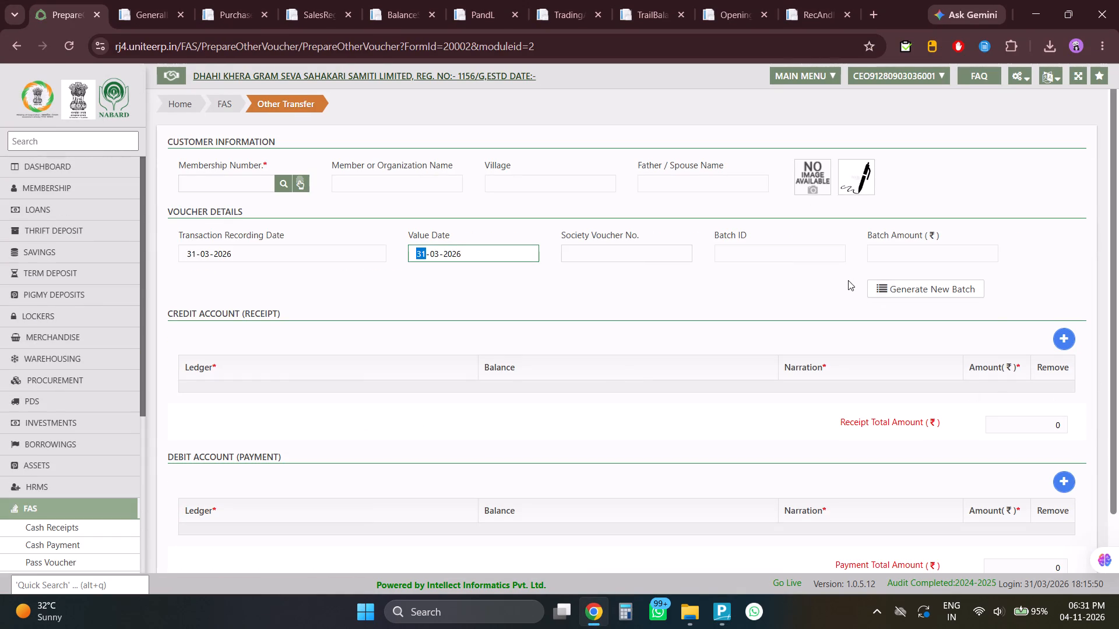
pyautogui.click(960, 292)
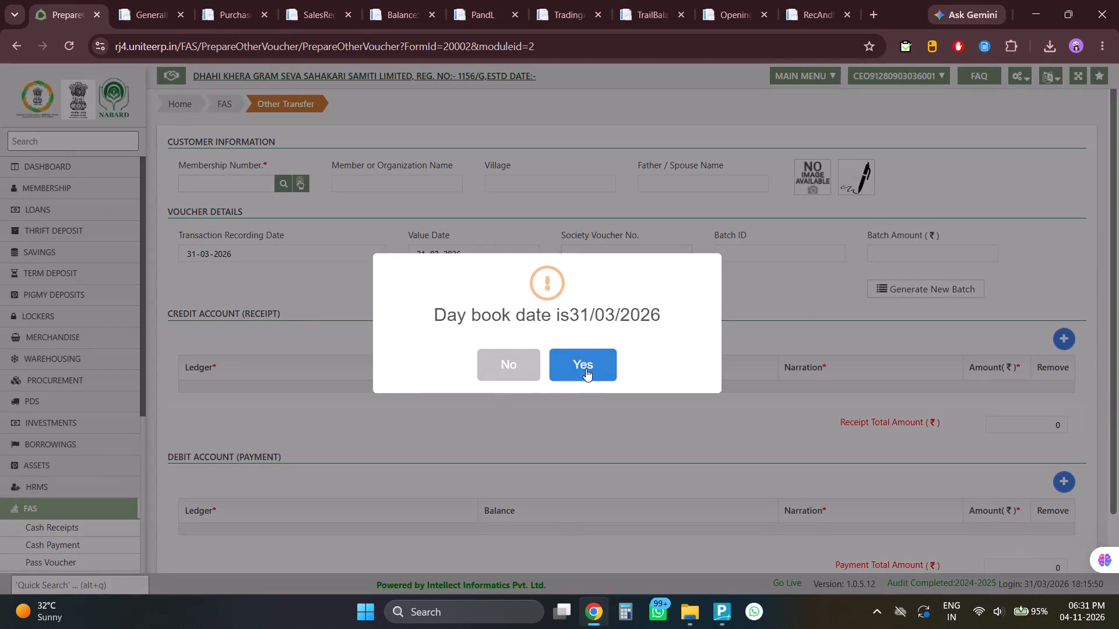
pyautogui.click(590, 365)
pyautogui.click(951, 292)
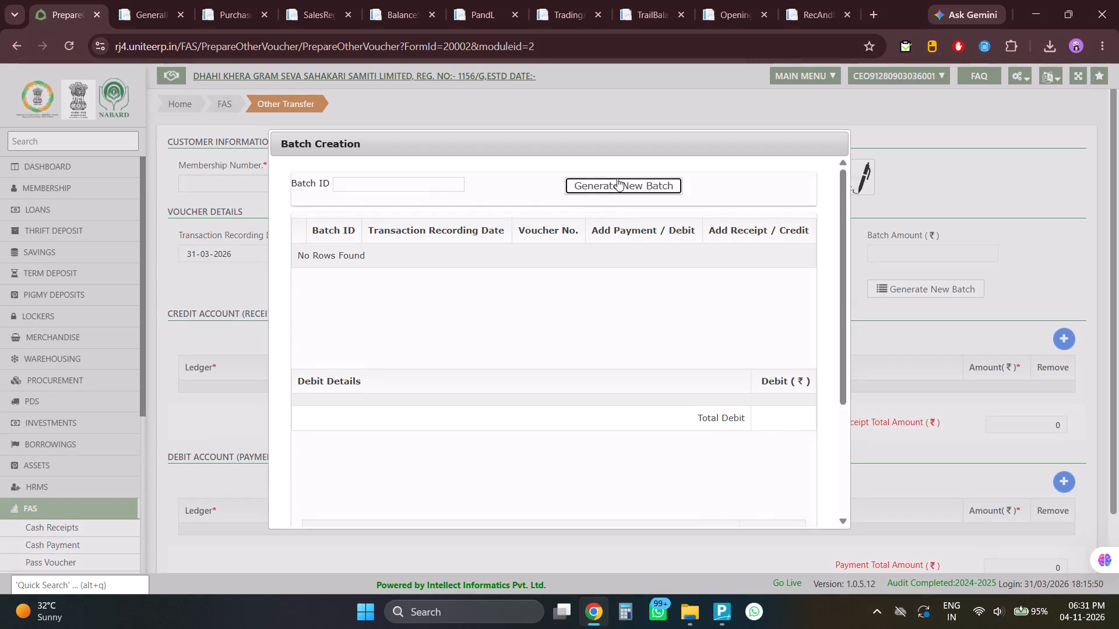
pyautogui.click(617, 178)
# Add Initial Hardware at PACS as the credit ledger and Cash by PACS MGR Field as the debit ledger.
pyautogui.click(1064, 340)
pyautogui.click(299, 391)
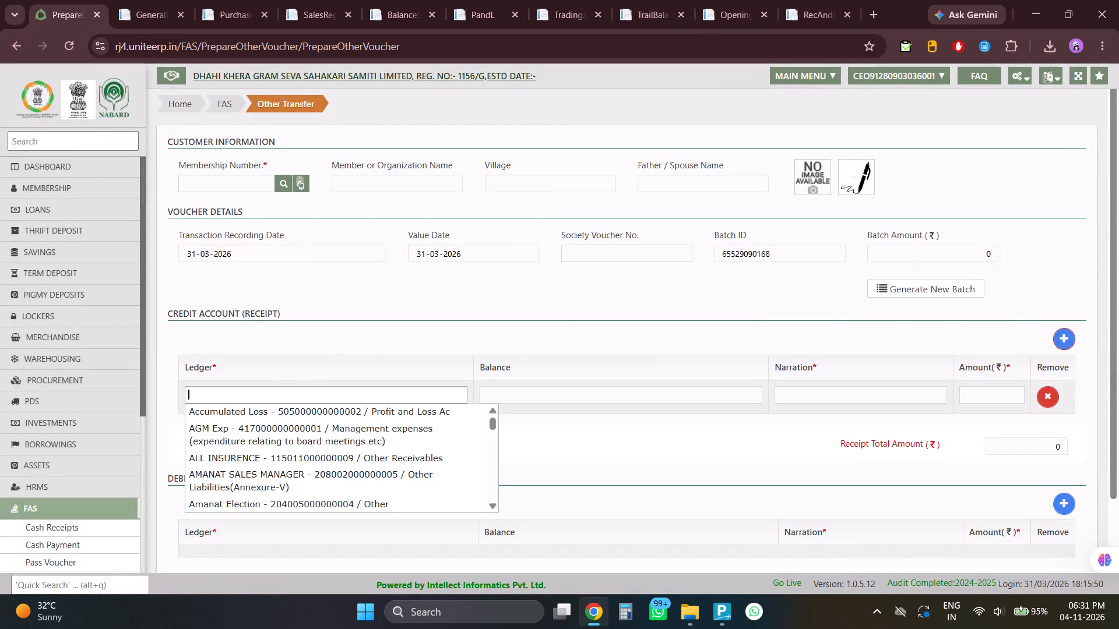
pyautogui.write('init')
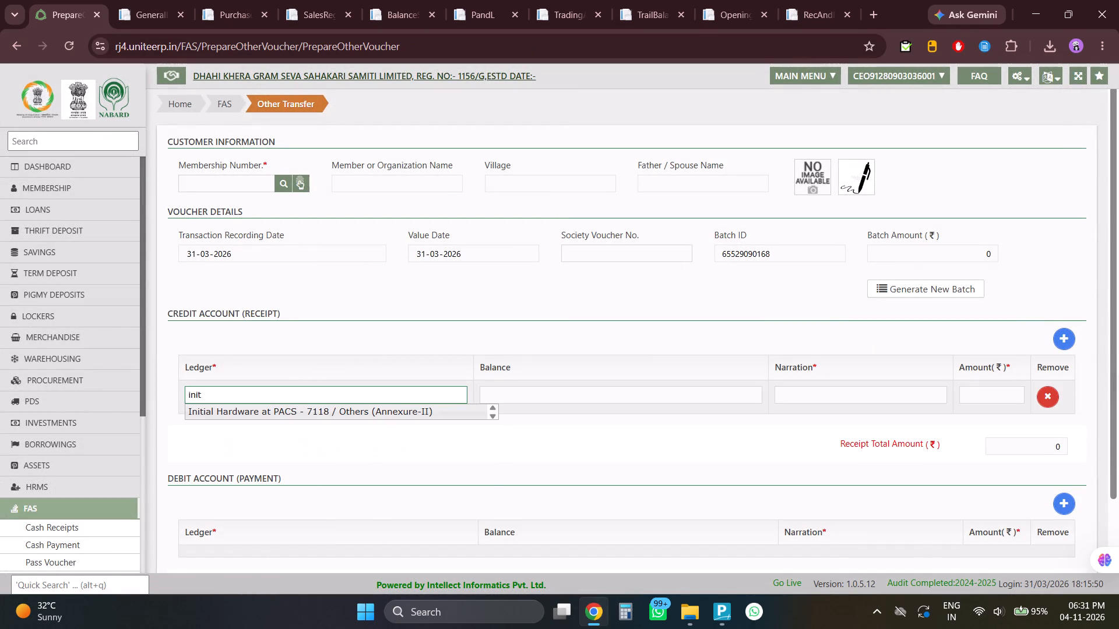
pyautogui.click(368, 414)
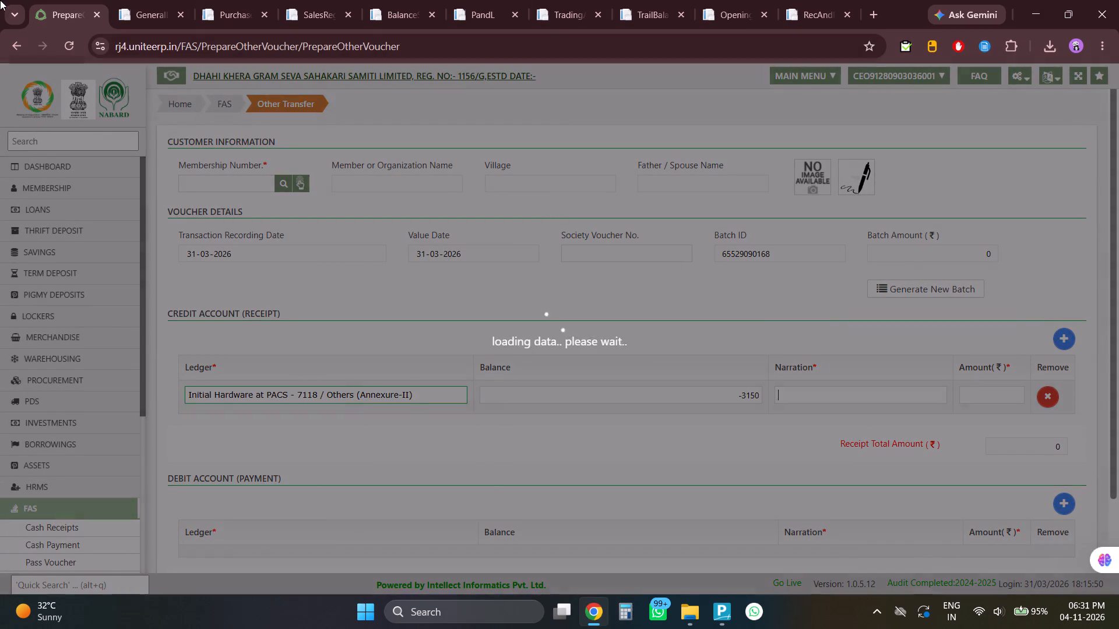
pyautogui.scroll(-6, 737, 420)
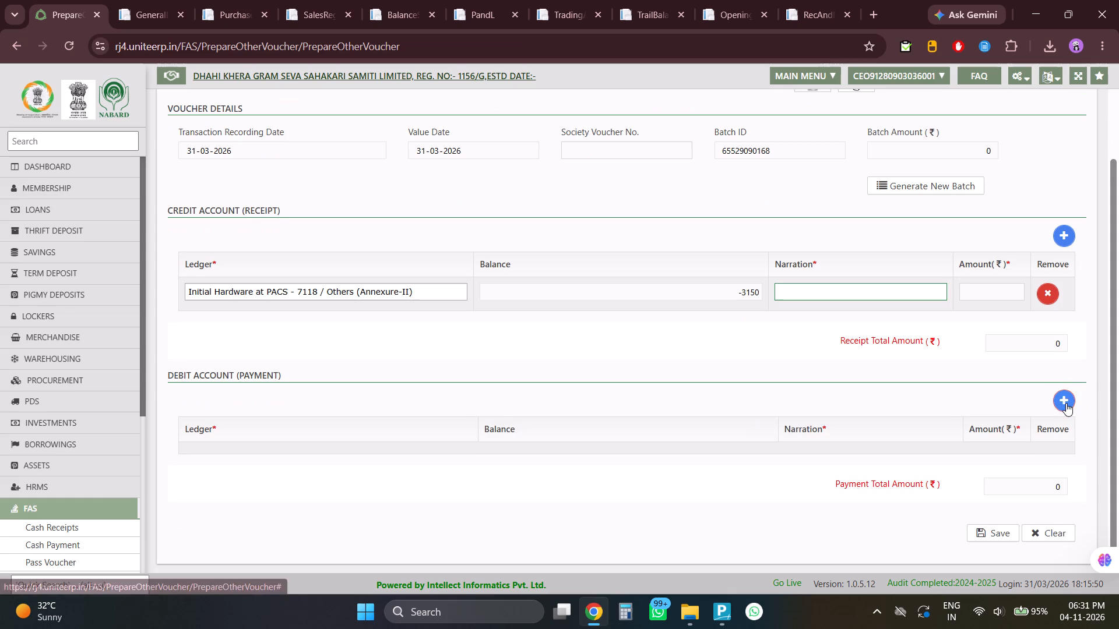
pyautogui.click(1066, 403)
pyautogui.click(228, 459)
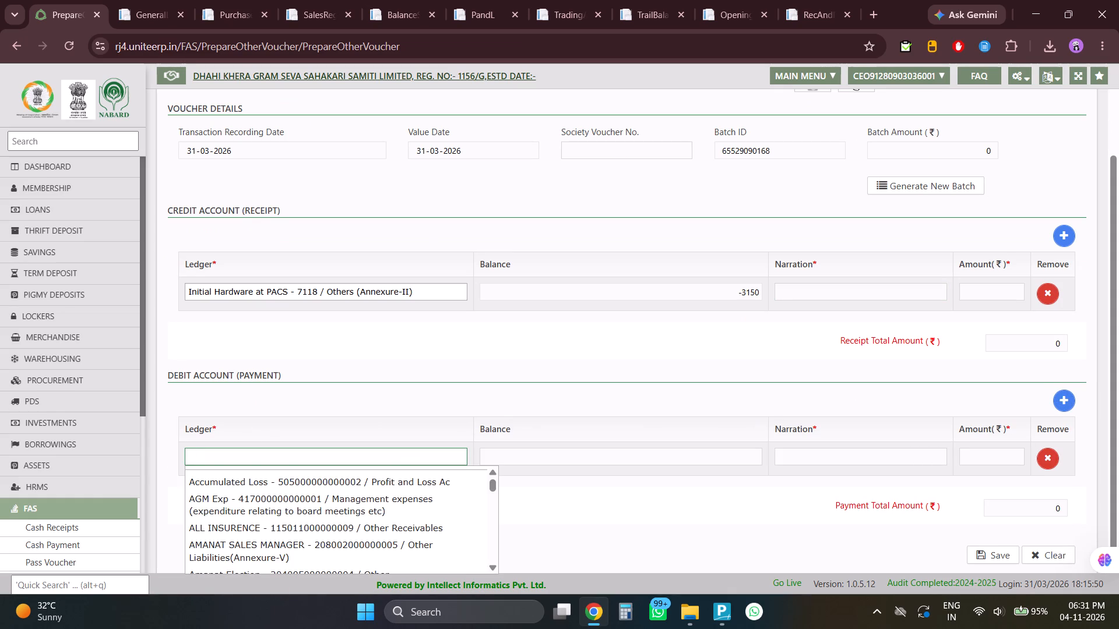
pyautogui.write('cas')
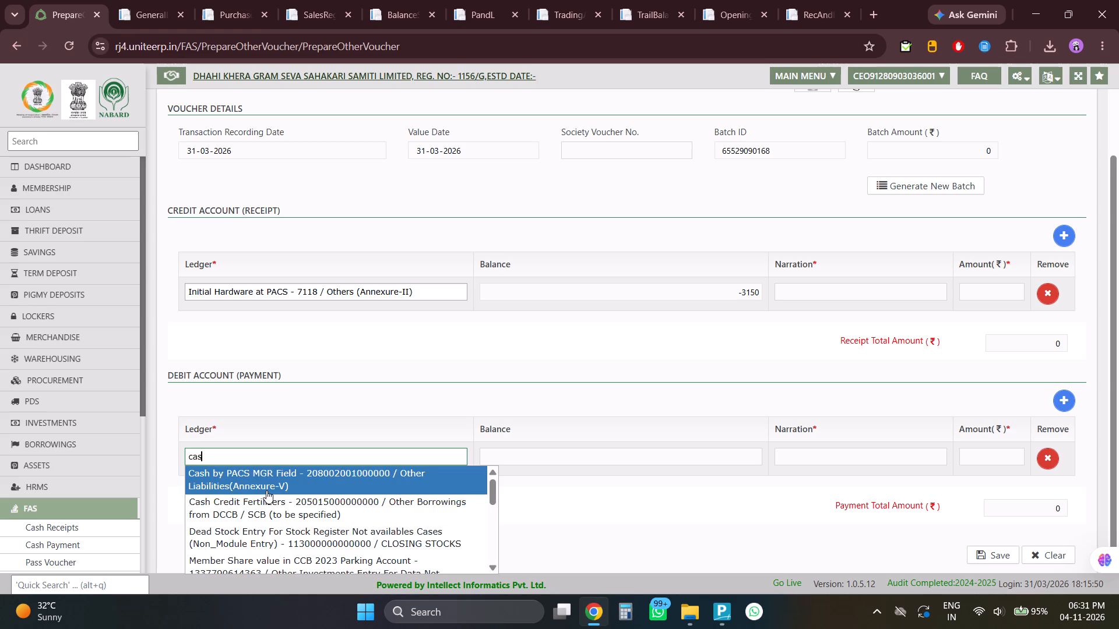
pyautogui.click(275, 482)
# Set both the credit and debit amounts of the transfer voucher to 3150.
pyautogui.click(1004, 288)
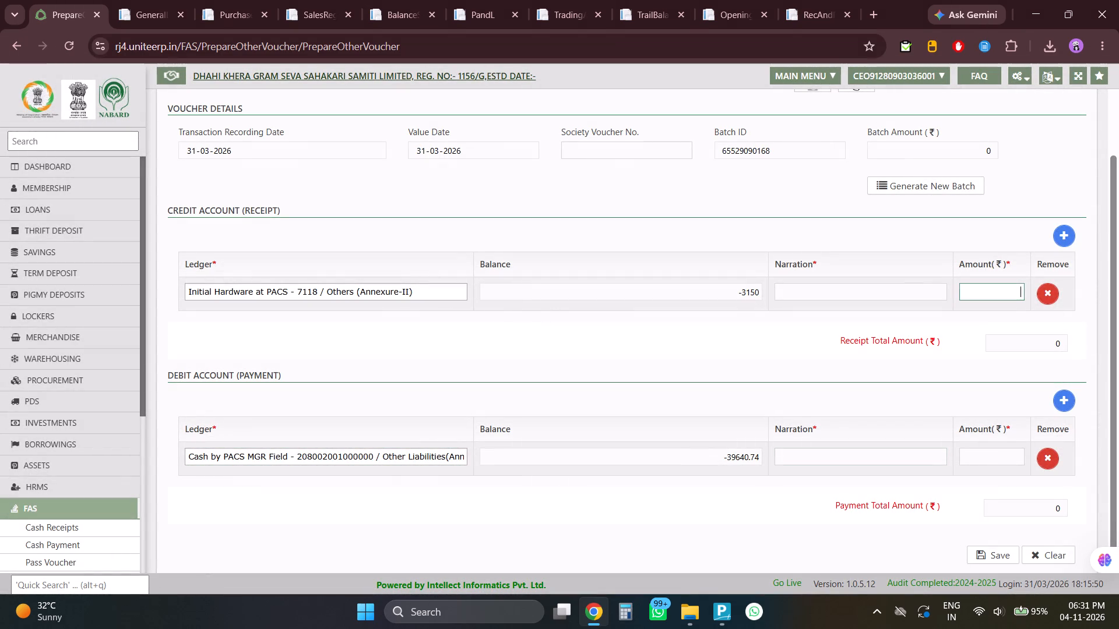
pyautogui.write('31150')
pyautogui.press('BackSpace')
pyautogui.press('BackSpace')
pyautogui.press('BackSpace')
pyautogui.write('50')
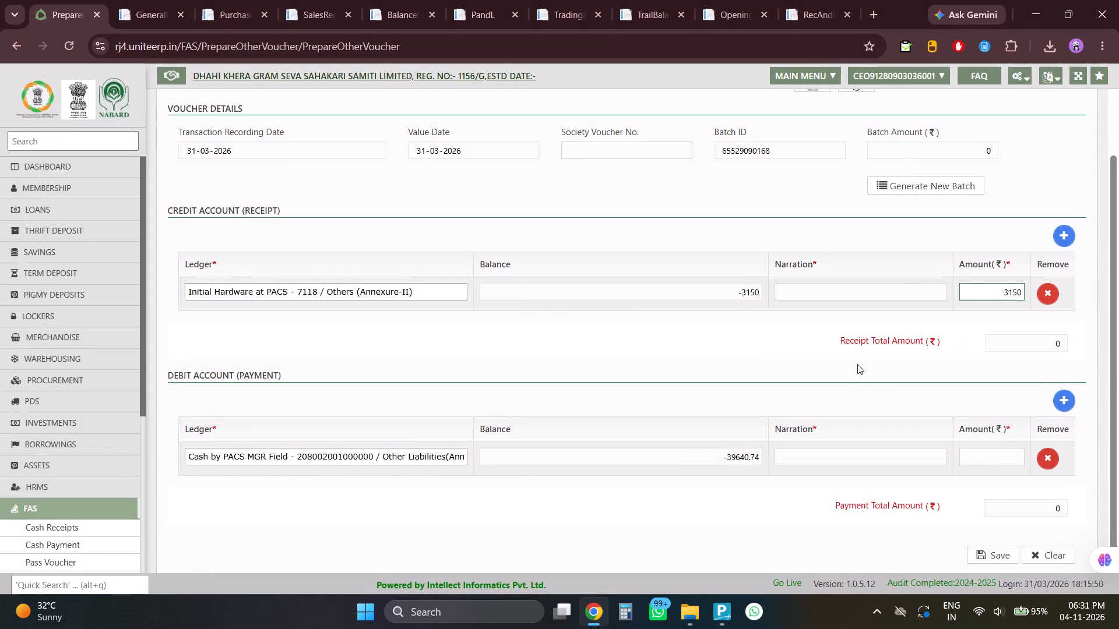
pyautogui.click(857, 364)
pyautogui.click(997, 459)
pyautogui.write('3150')
pyautogui.click(800, 359)
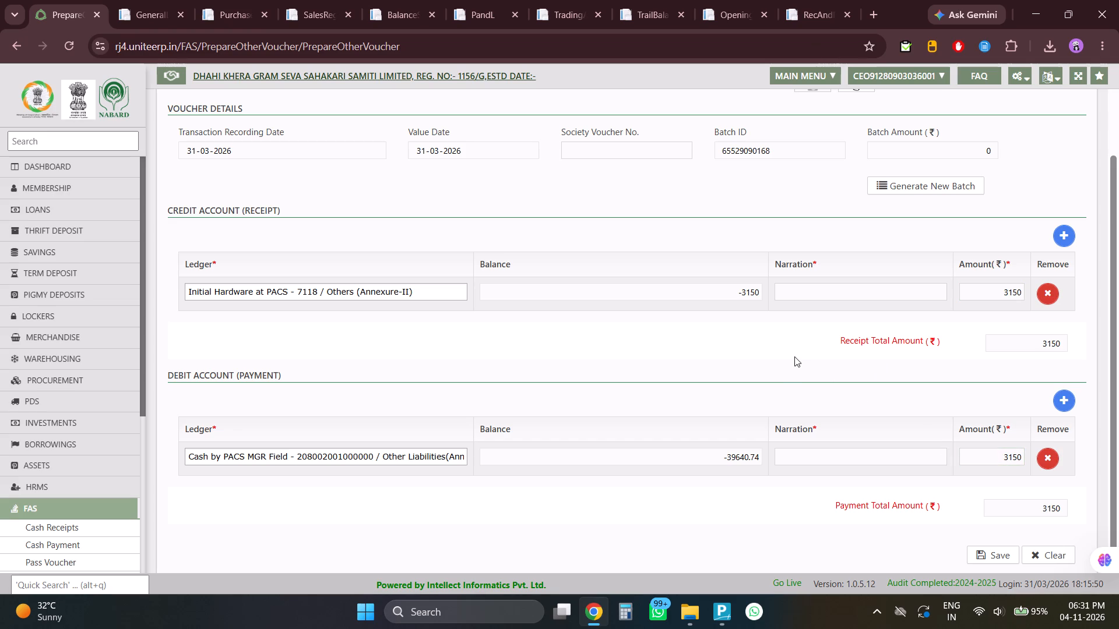
# Enter the credit narration "adjustment" and save the transfer voucher.
pyautogui.click(851, 292)
pyautogui.write('ad')
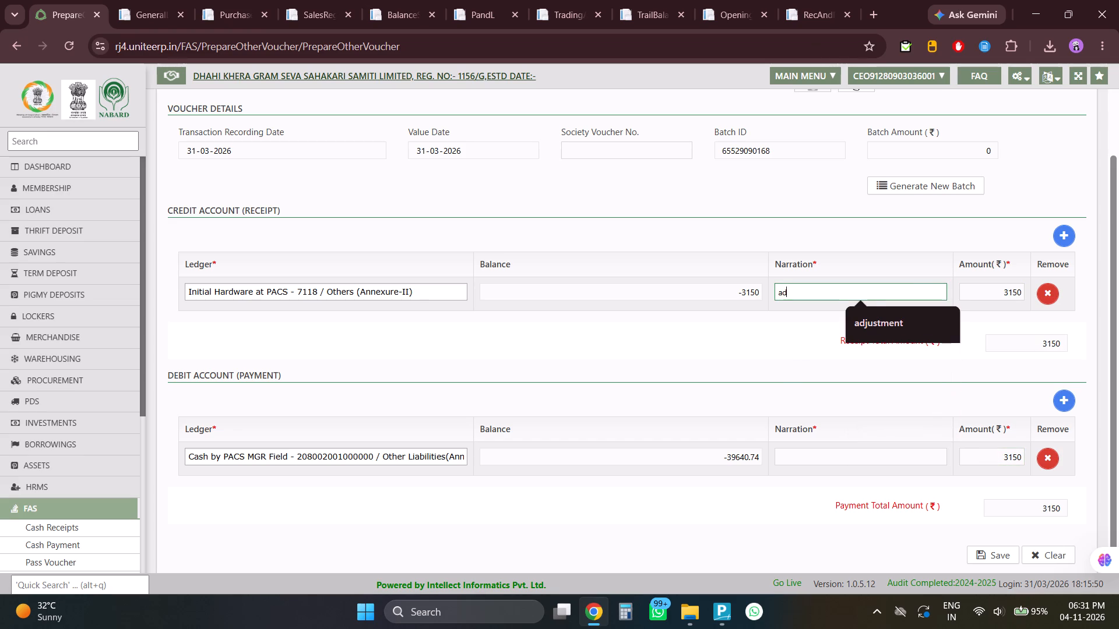
pyautogui.click(873, 321)
pyautogui.click(761, 327)
pyautogui.scroll(-3, 875, 399)
pyautogui.click(991, 526)
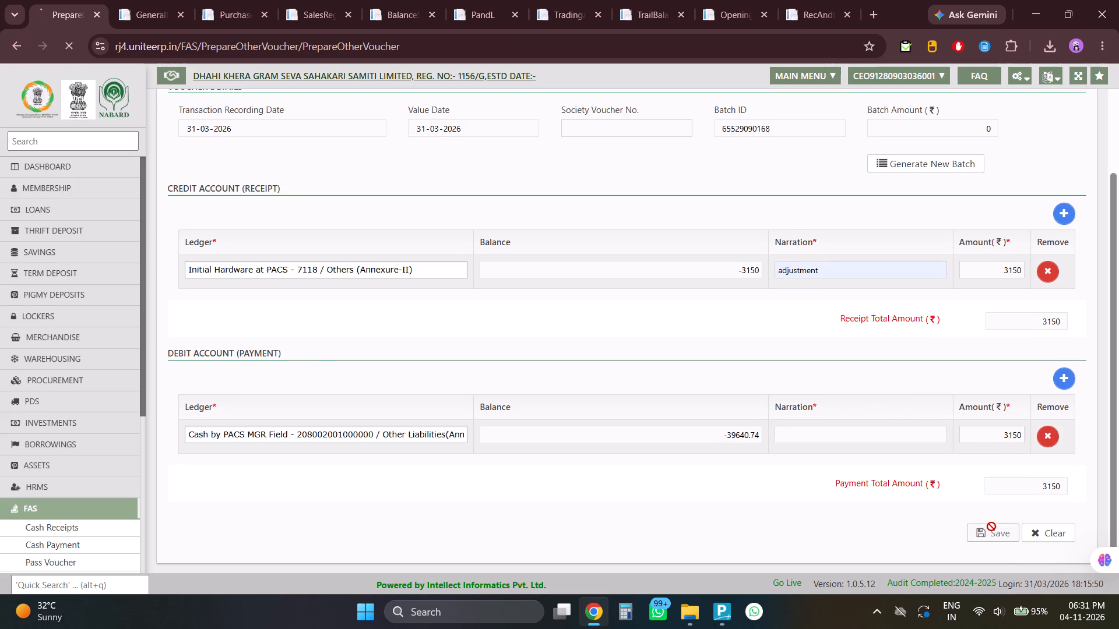
pyautogui.click(585, 365)
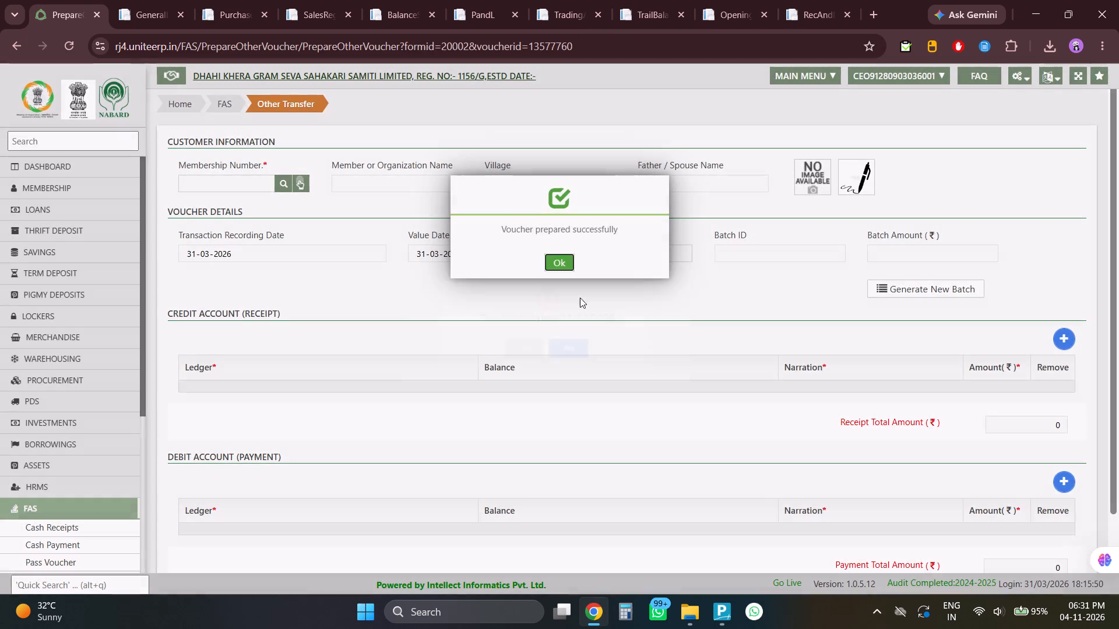
pyautogui.click(569, 255)
pyautogui.click(821, 506)
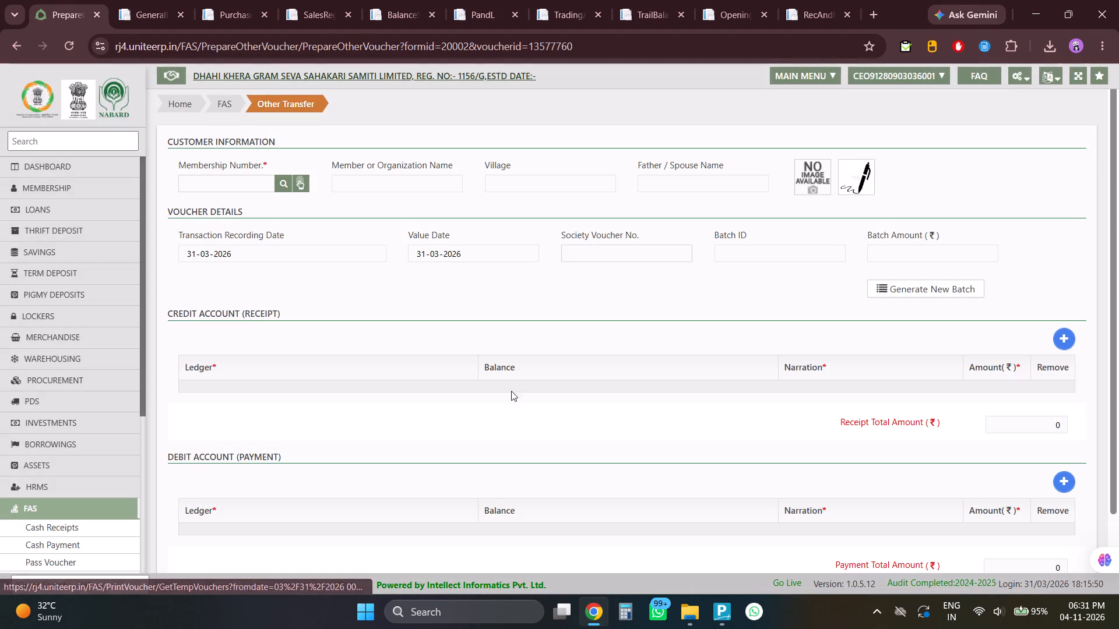
# Open the pending vouchers for 31-03-2026 and post the 3150 transfer voucher between Initial Hardware at PACS and Cash by PACS MGR Field.
pyautogui.click(55, 170)
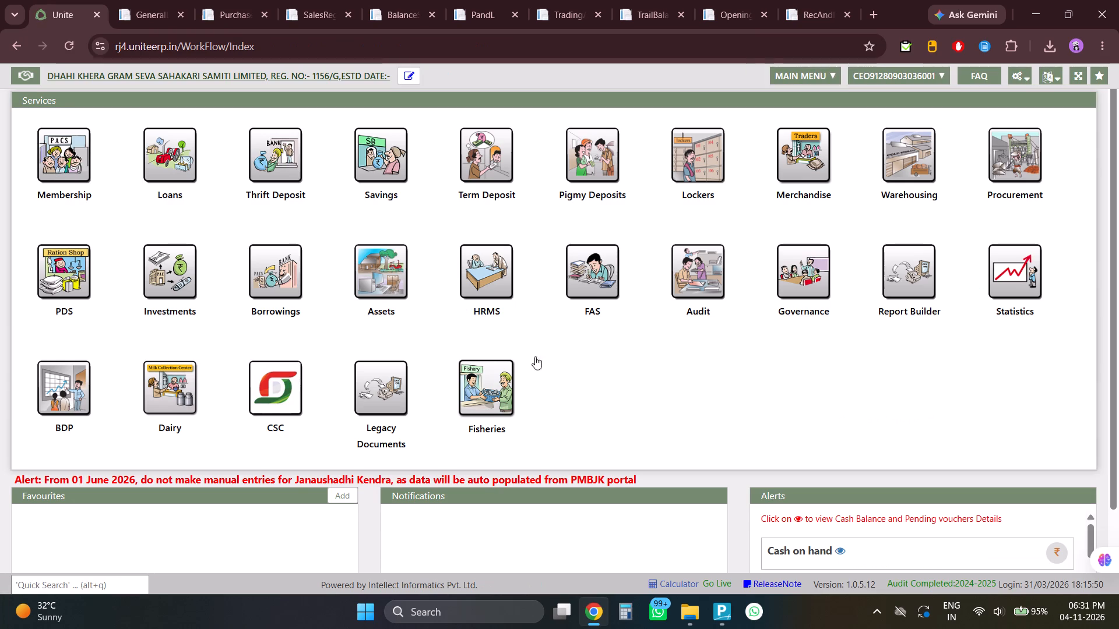
pyautogui.scroll(-3, 638, 418)
pyautogui.click(813, 498)
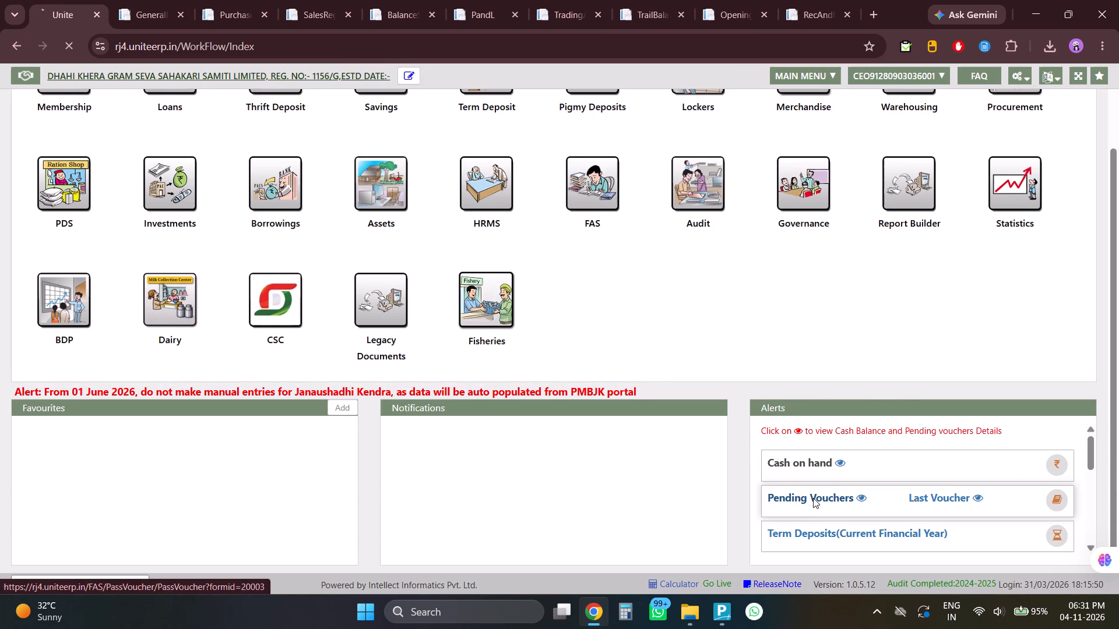
pyautogui.click(660, 192)
pyautogui.click(670, 177)
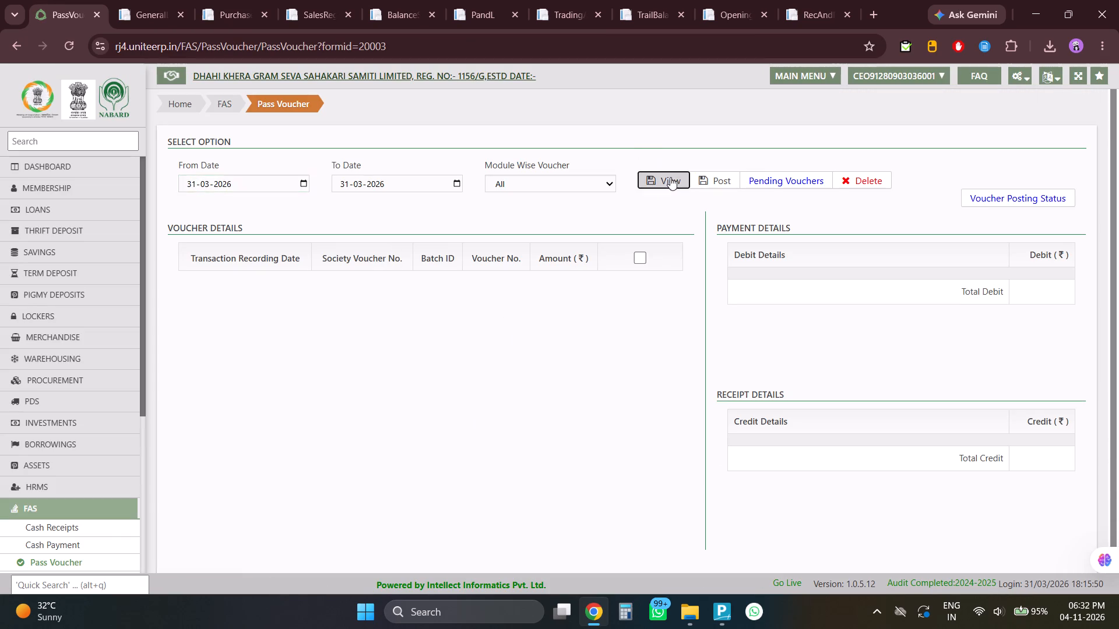
pyautogui.click(671, 342)
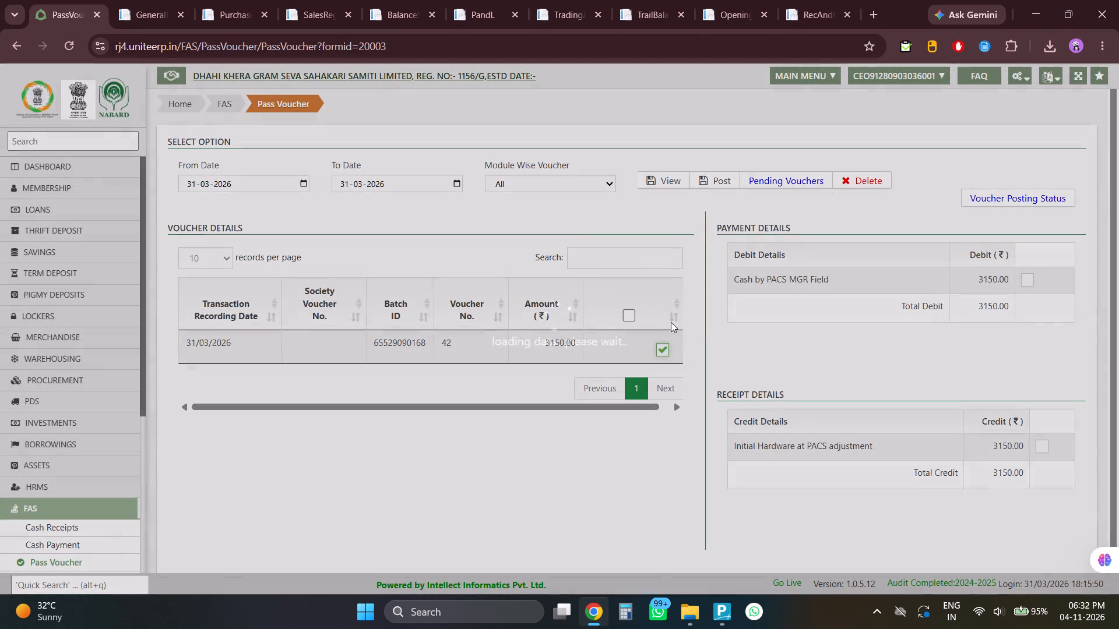
pyautogui.click(719, 181)
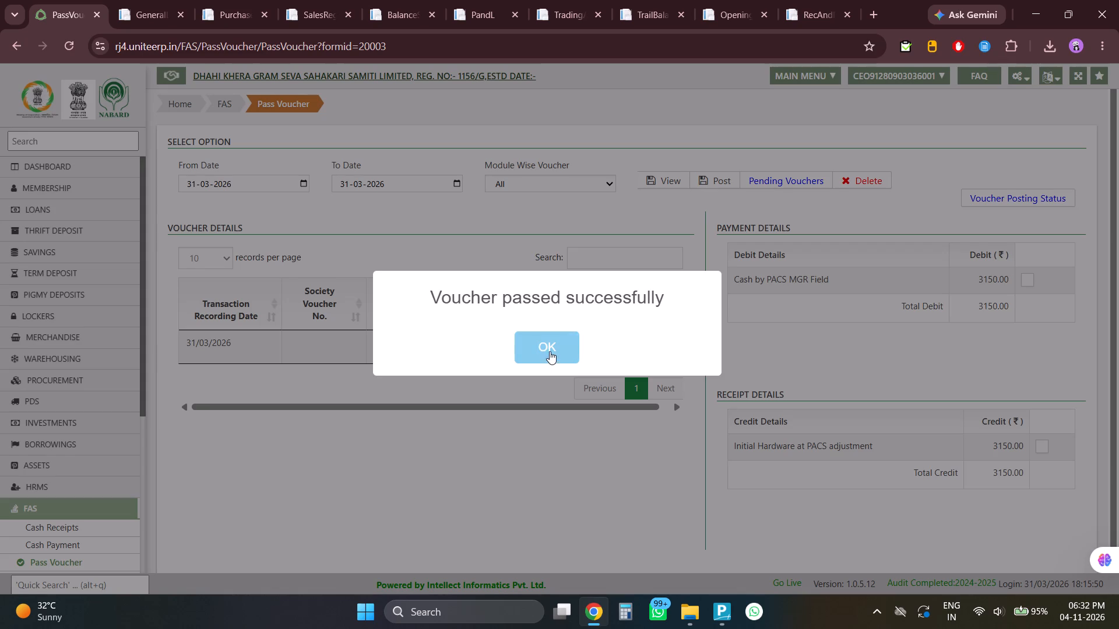
pyautogui.click(550, 351)
# Reload the before-day-end Balance Sheet report and check its Other Deposits (Annexure-III) line.
pyautogui.click(475, 0)
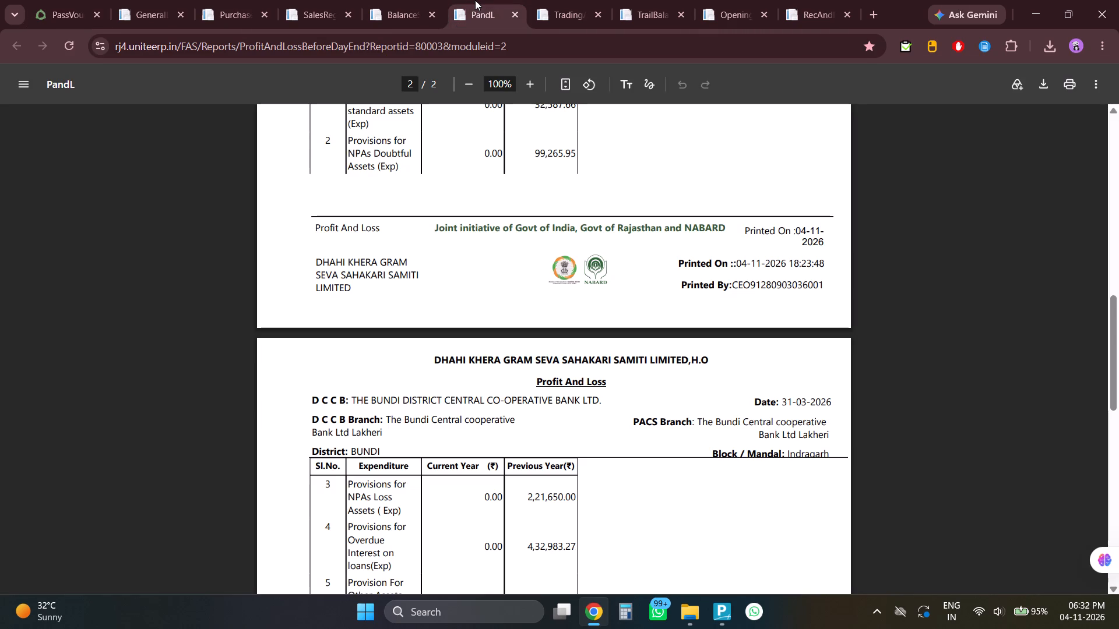
pyautogui.click(395, 0)
pyautogui.press('F5')
pyautogui.press('Return')
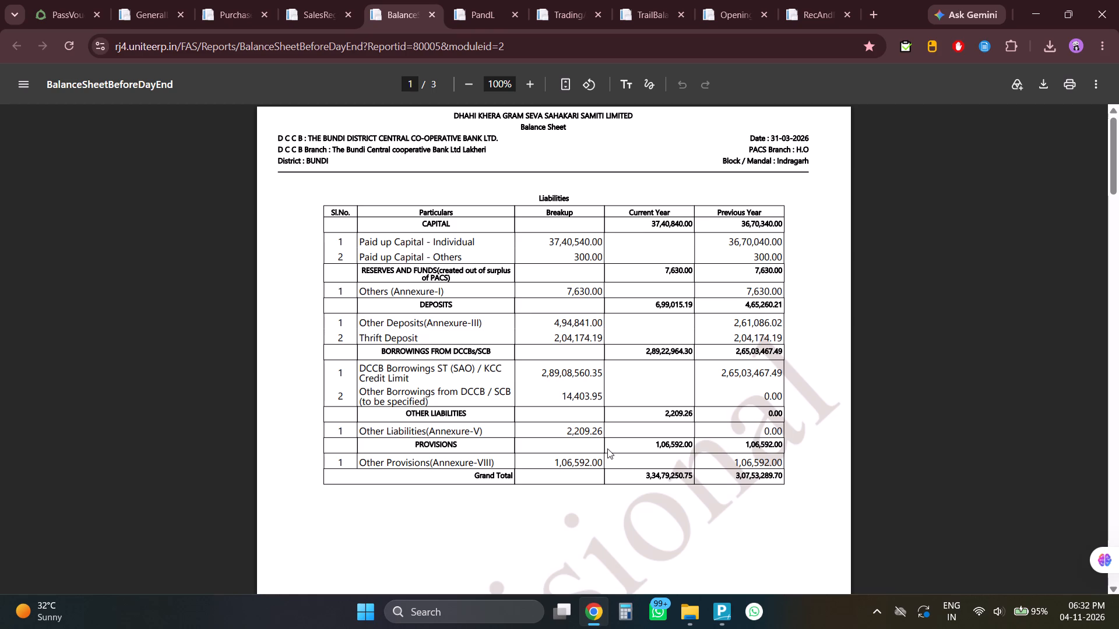
pyautogui.click(353, 324)
# Open the General Ledger report form from the FAS reports and close the old Initial Hardware at PACS ledger report.
pyautogui.click(68, 0)
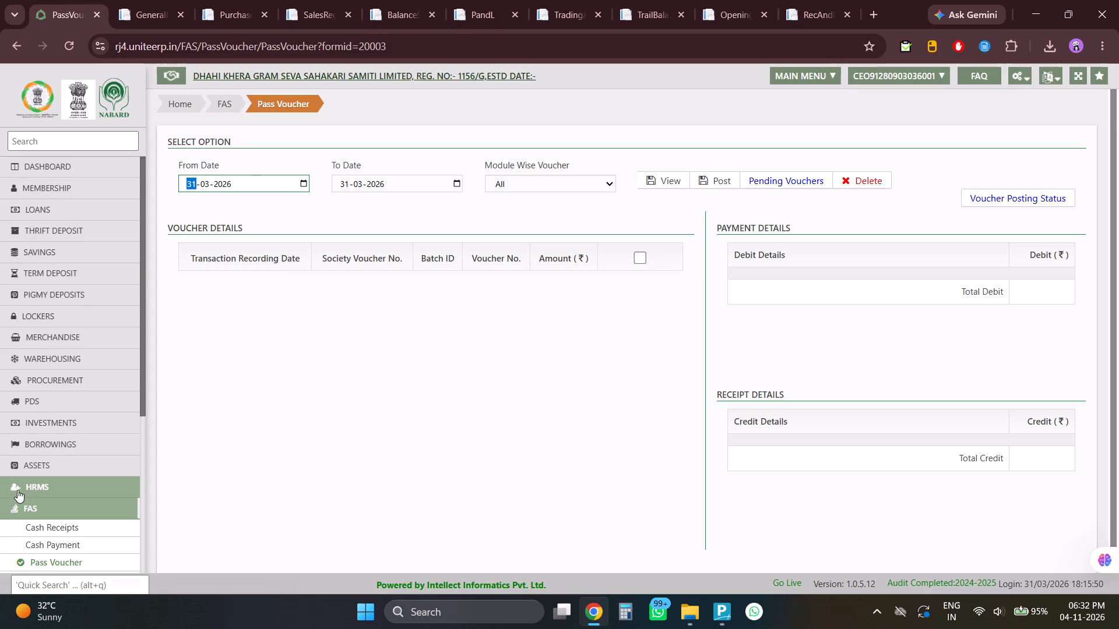
pyautogui.scroll(-3, 17, 490)
pyautogui.click(51, 410)
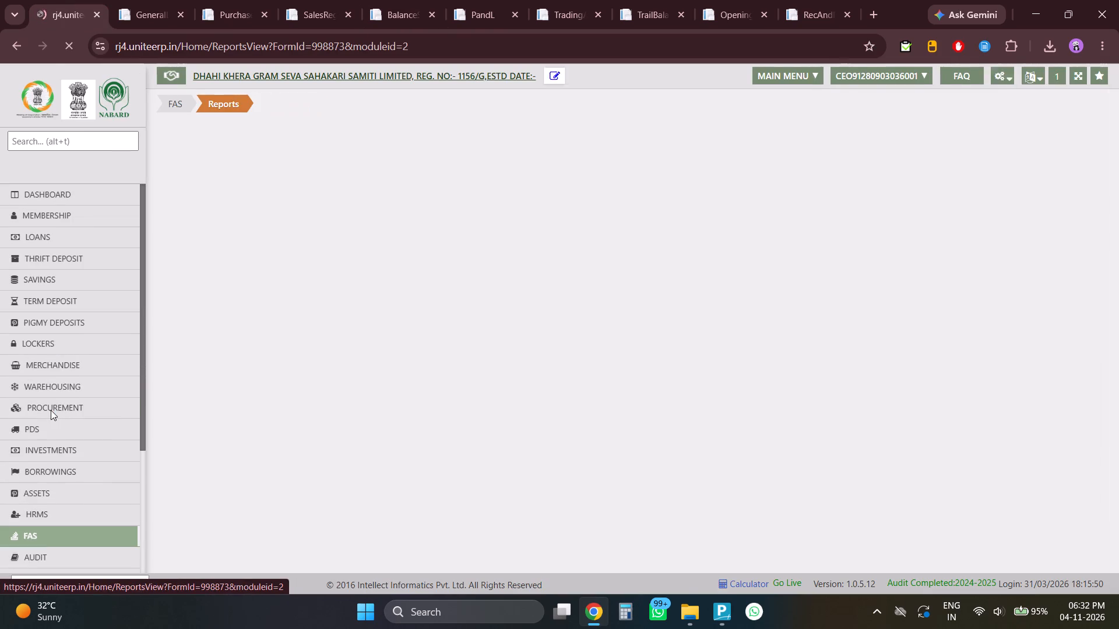
pyautogui.click(593, 278)
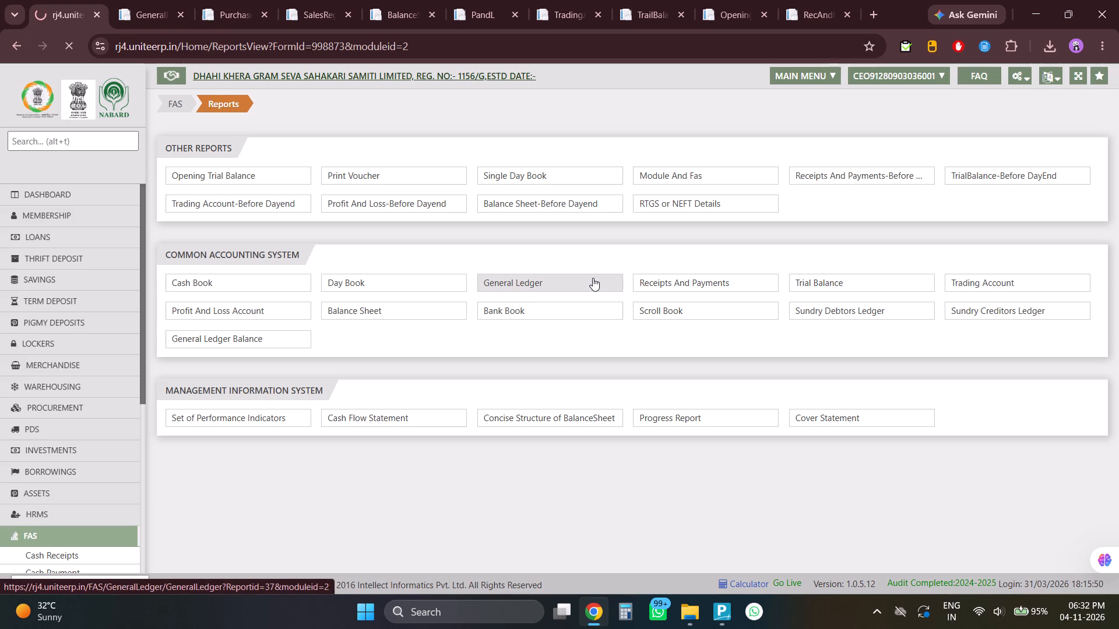
pyautogui.click(153, 0)
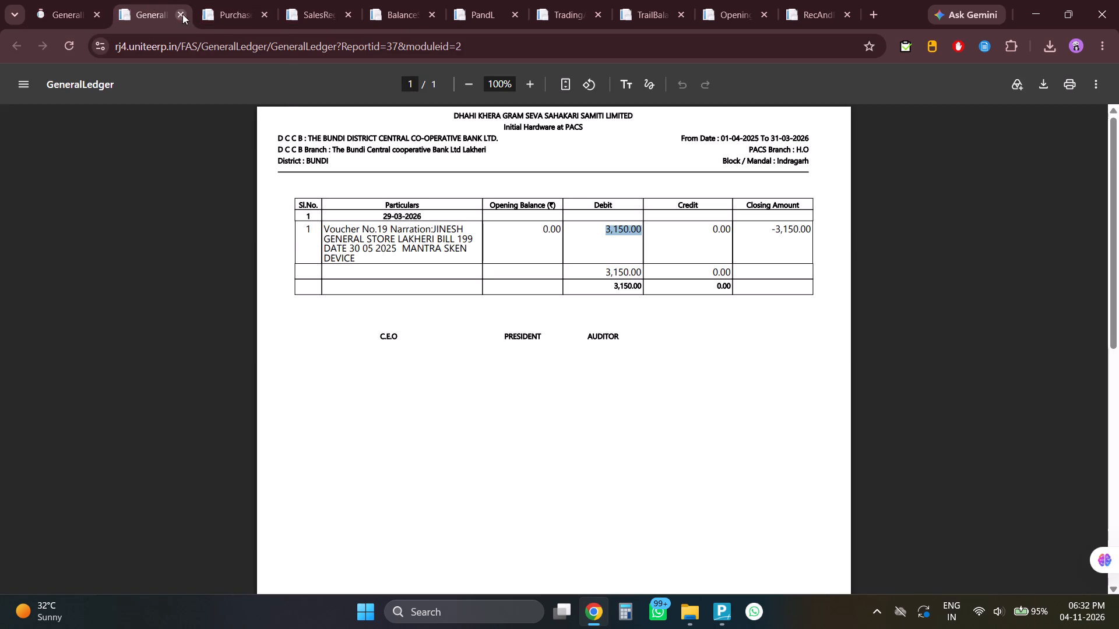
pyautogui.click(184, 12)
pyautogui.click(167, 2)
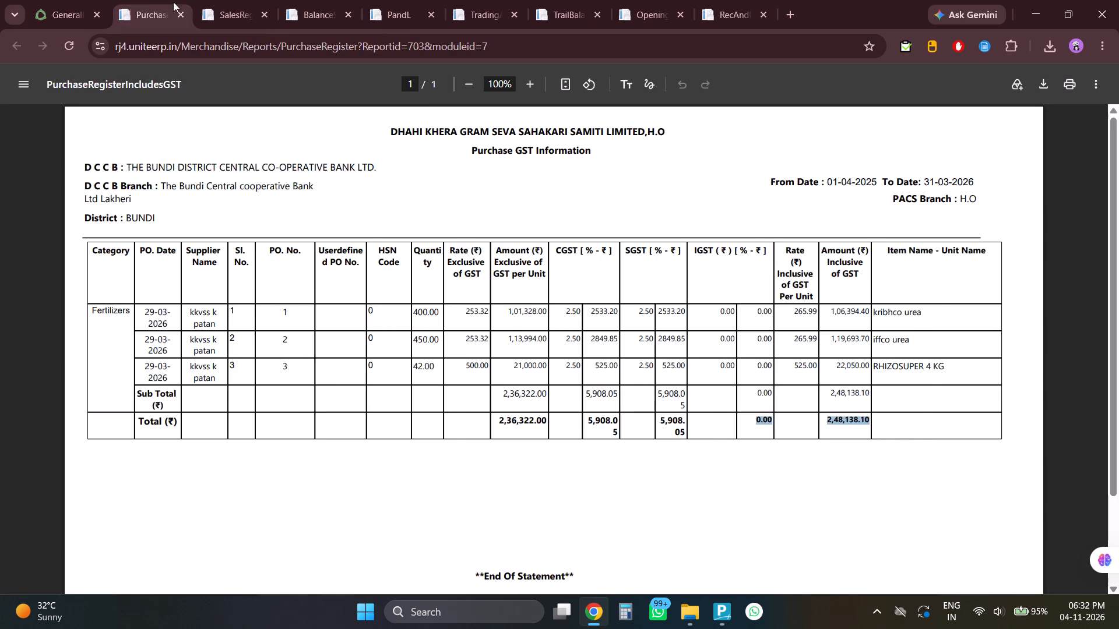
pyautogui.click(241, 0)
pyautogui.click(312, 0)
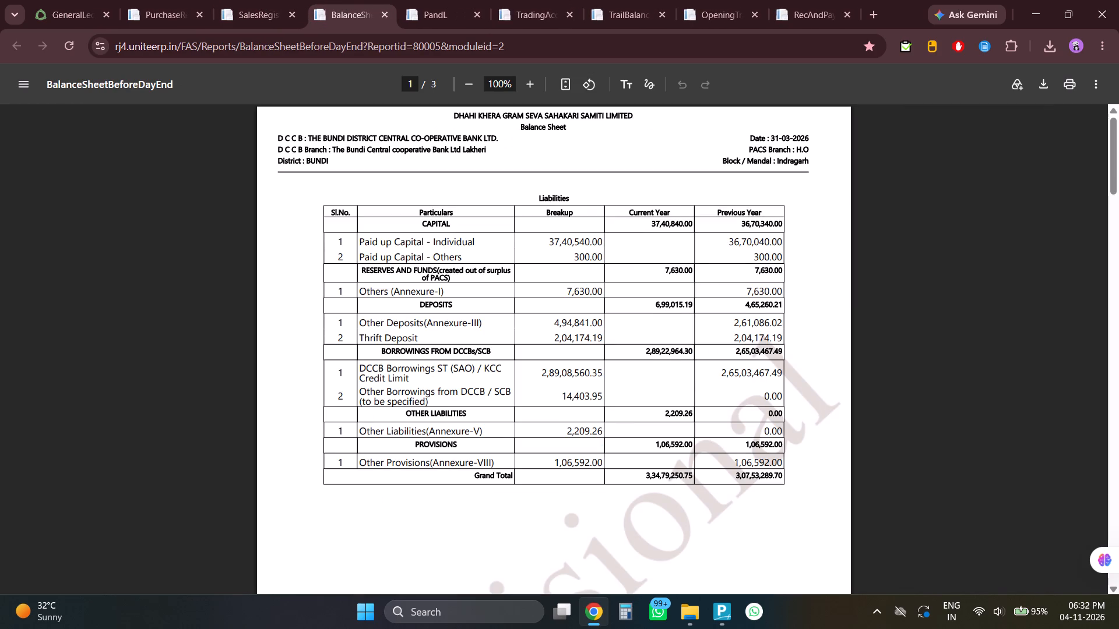
pyautogui.click(47, 0)
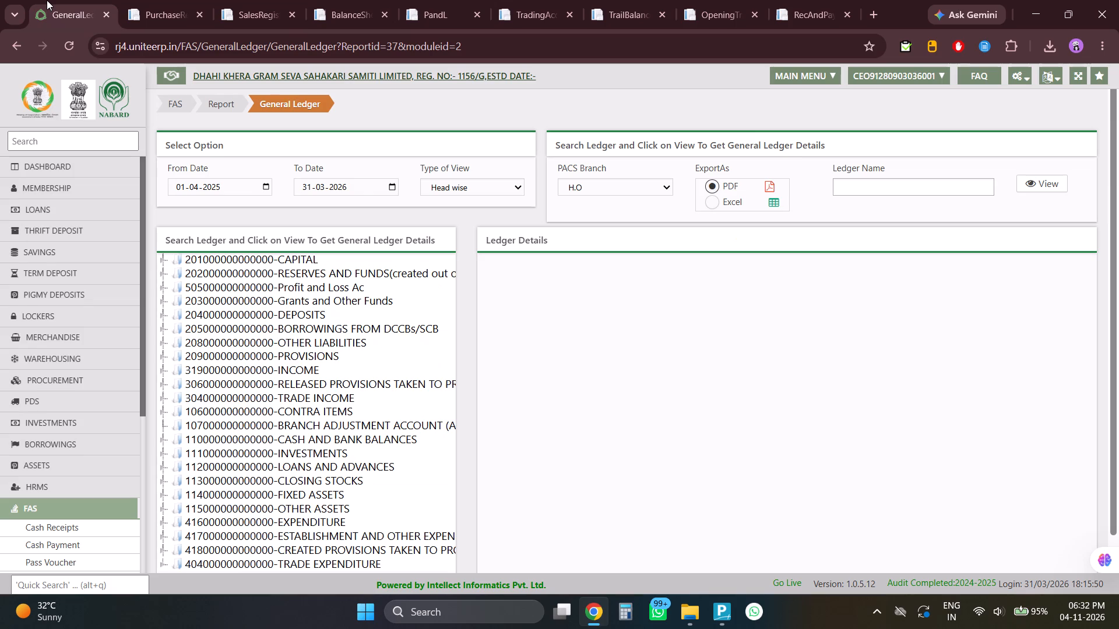
# Generate the Member view General Ledger for Other Deposits (Annexure-III) under Deposits, from 01-04-2025 to 31-03-2026.
pyautogui.click(161, 314)
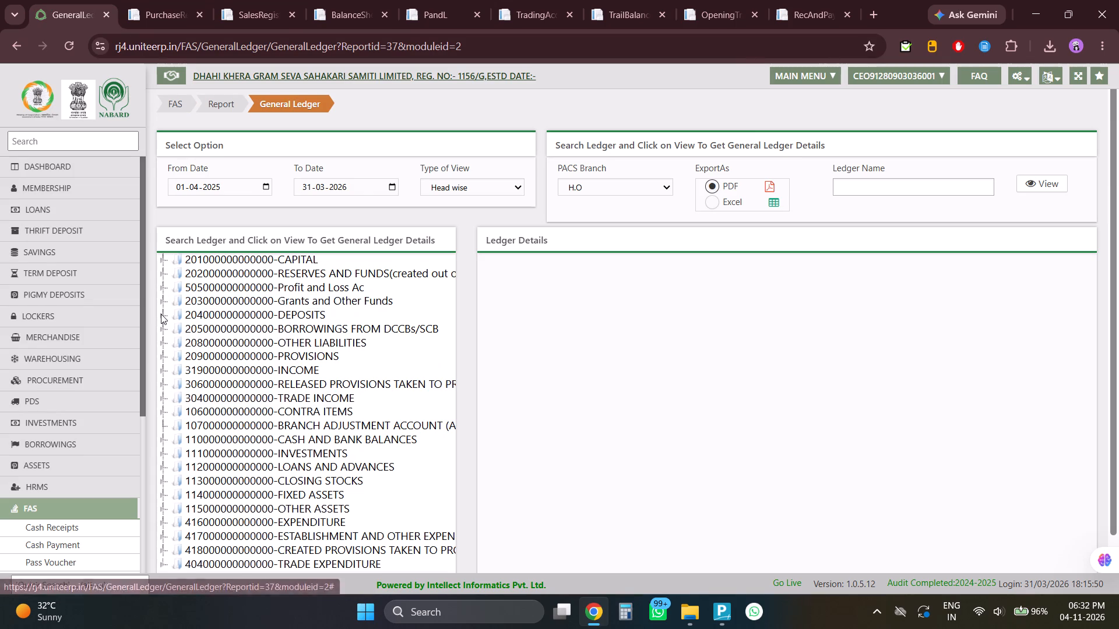
pyautogui.scroll(-3, 161, 314)
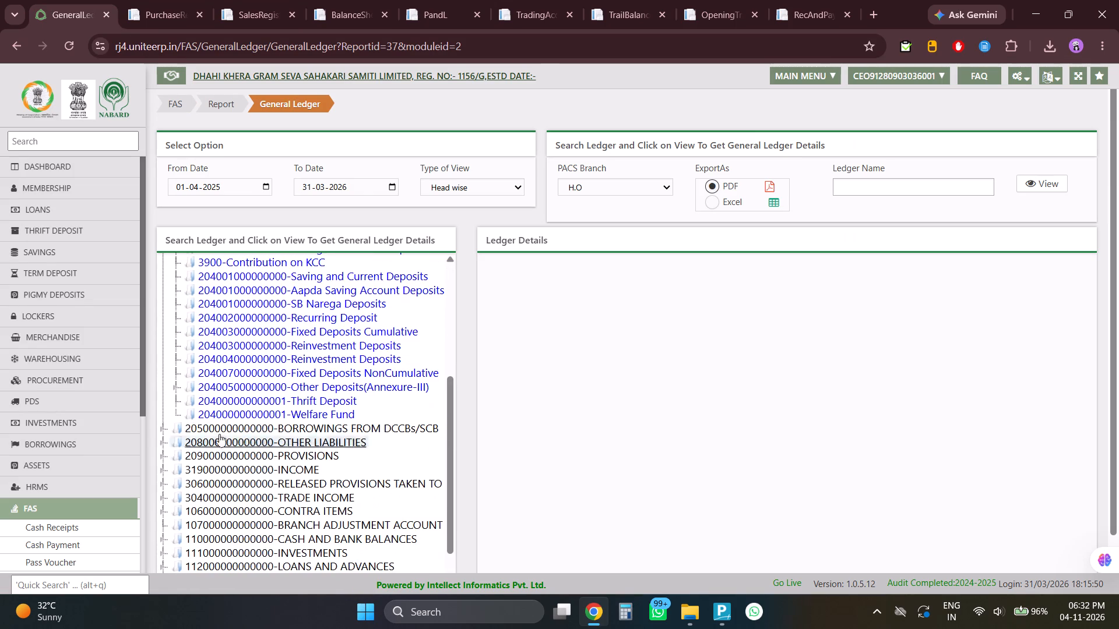
pyautogui.click(181, 389)
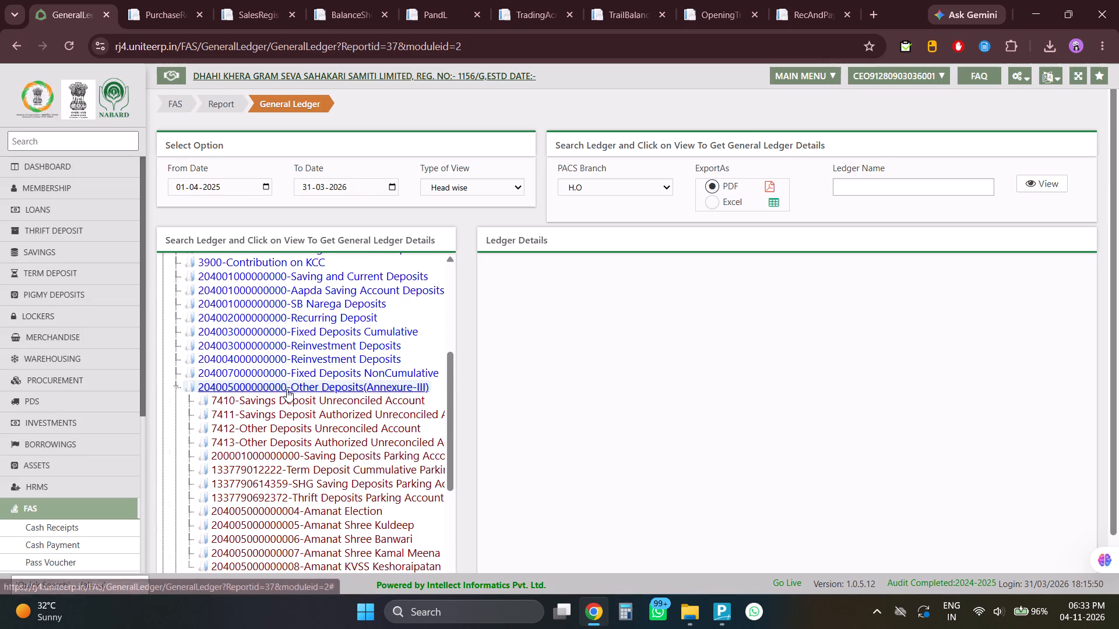
pyautogui.tripleClick(287, 389)
pyautogui.click(287, 389)
pyautogui.click(481, 183)
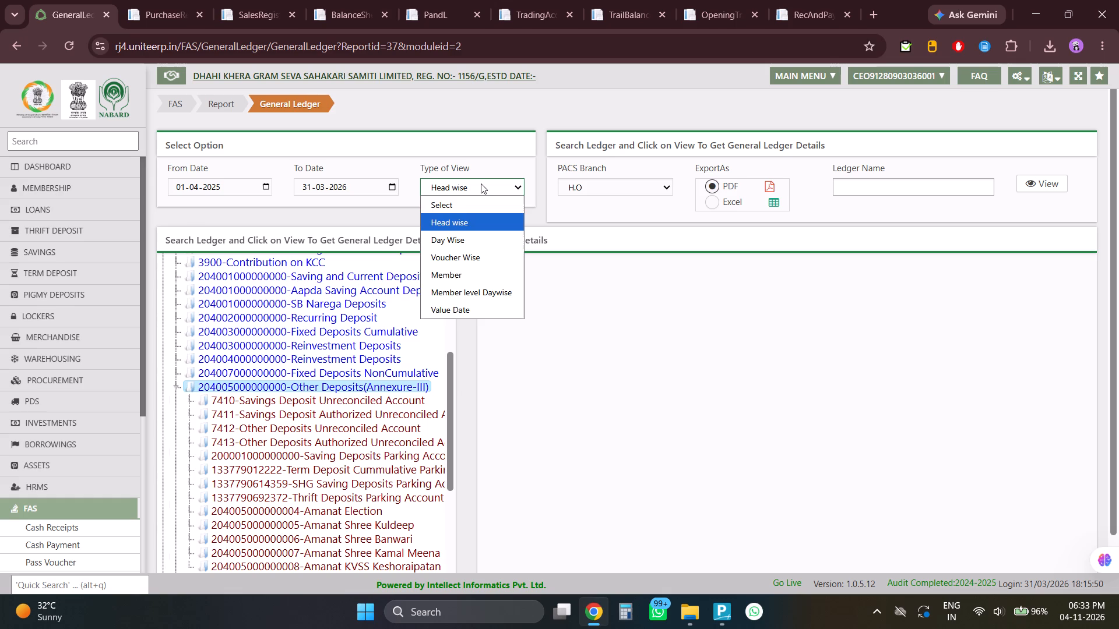
pyautogui.click(450, 273)
pyautogui.click(1046, 181)
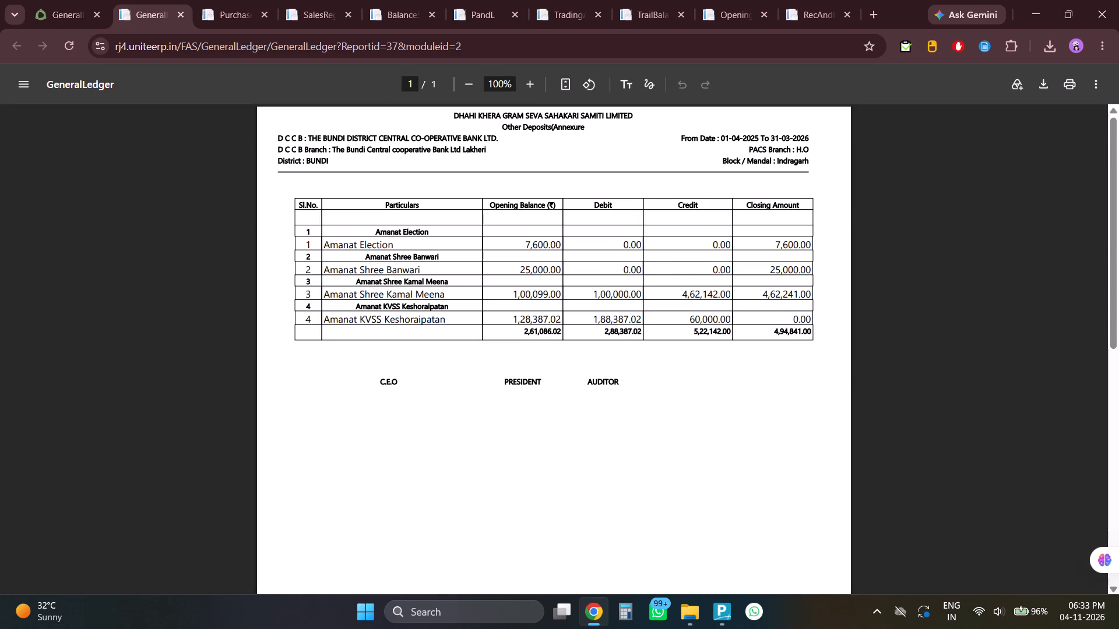
# Match the third Amanat ledger's closing amount in TallyPrime's trial balance and mark the Amanat Salary Pete line under Current Liabilities.
pyautogui.moveTo(766, 295); pyautogui.dragTo(814, 295)
pyautogui.hotkey('alt', 'Tab')
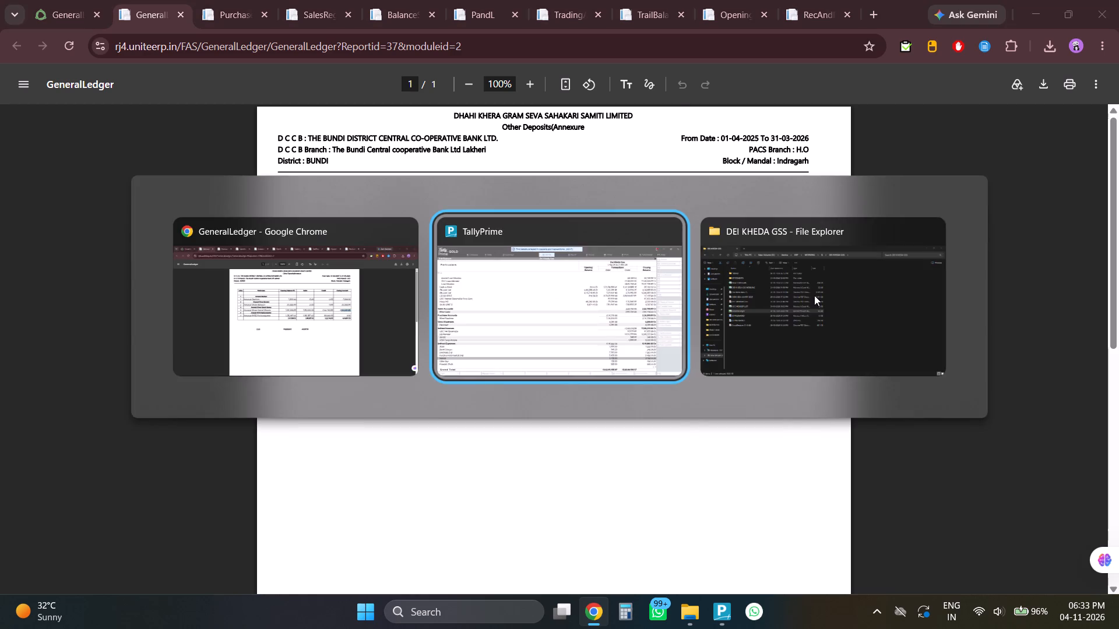
pyautogui.scroll(15, 814, 295)
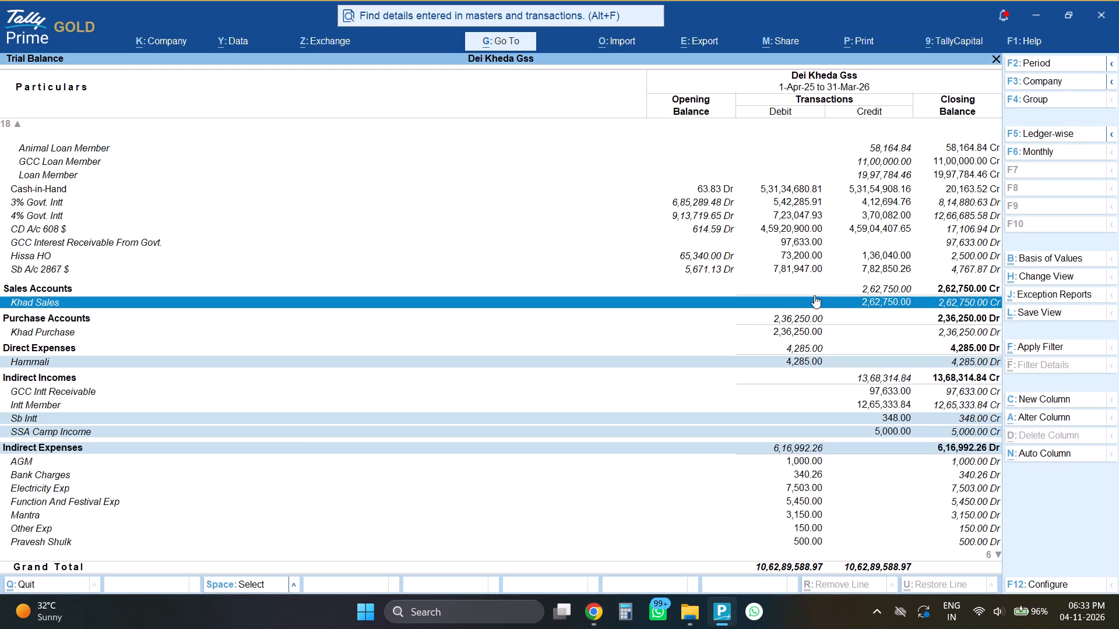
pyautogui.scroll(16, 814, 295)
pyautogui.scroll(6, 814, 295)
pyautogui.scroll(-9, 814, 295)
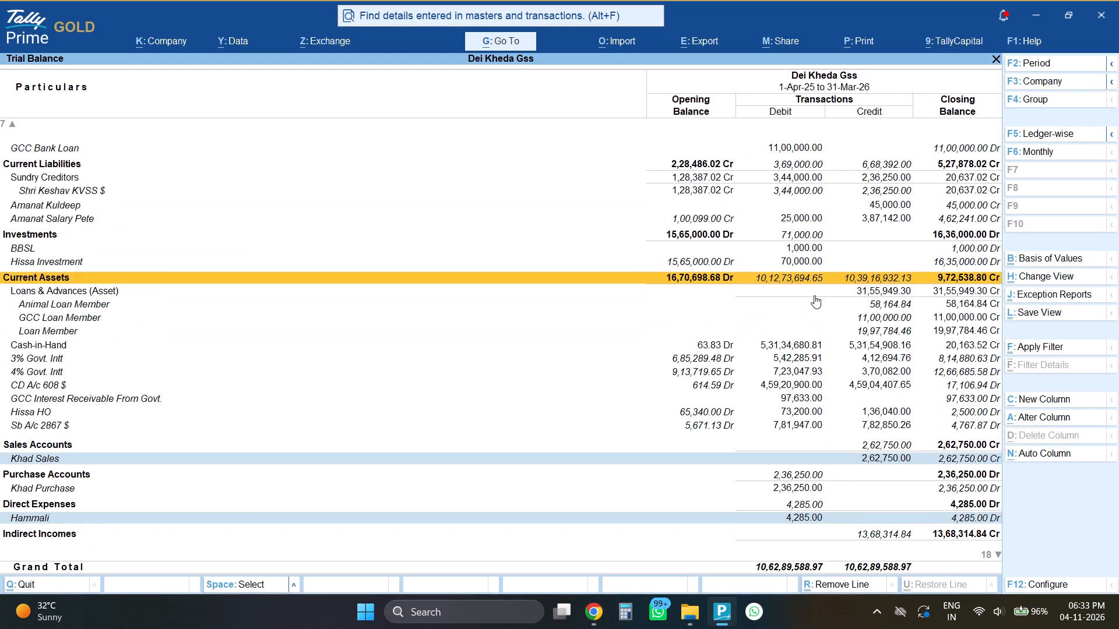
pyautogui.scroll(4, 814, 295)
pyautogui.press('space')
# Compare the ERP Other Deposits ledger balances with the Current Liabilities ledgers in the TallyPrime trial balance.
pyautogui.hotkey('alt', 'Tab')
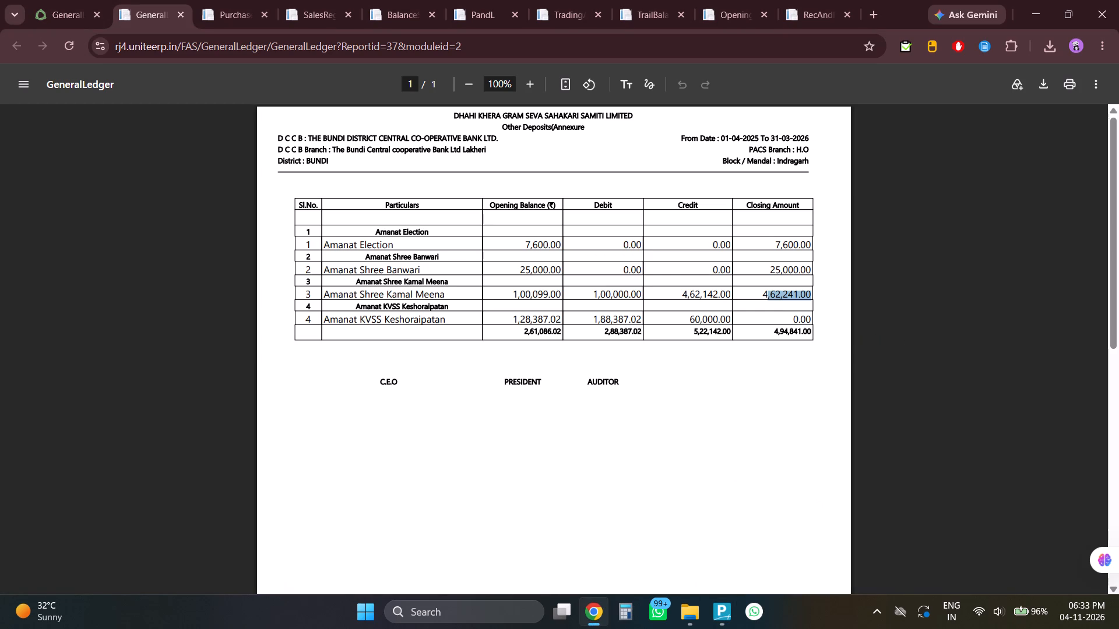
pyautogui.hotkey('alt', 'Tab')
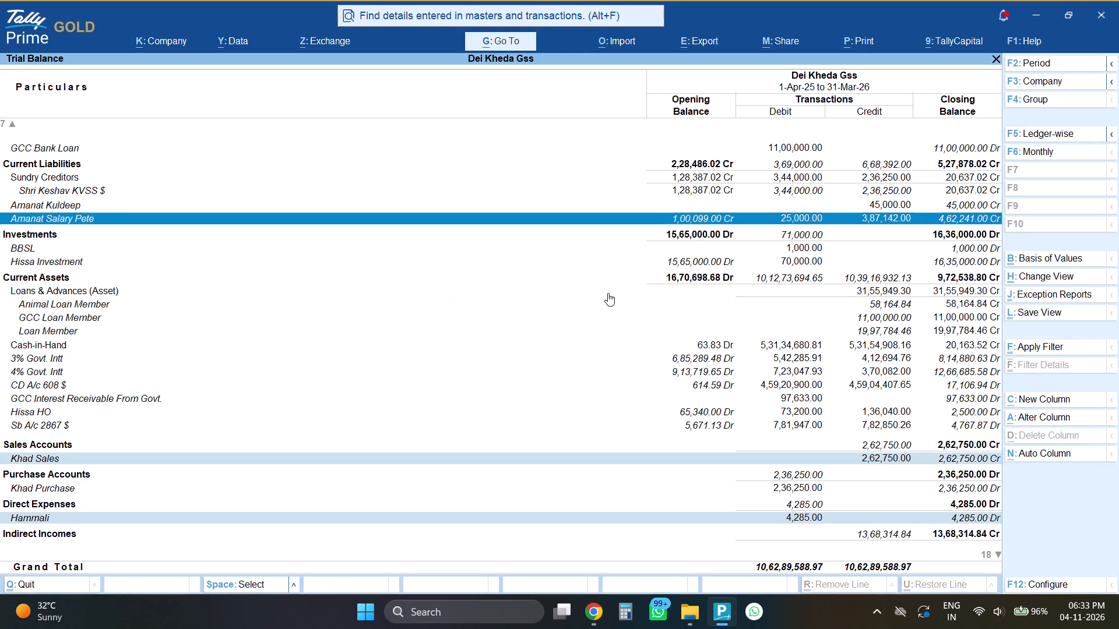
pyautogui.hotkey('alt', 'Tab')
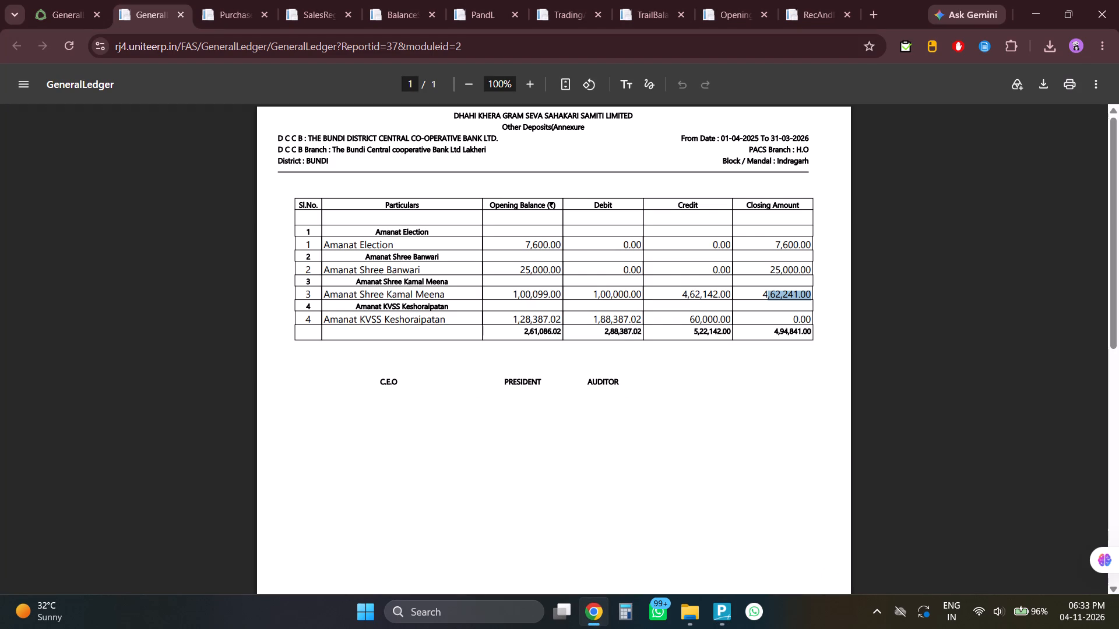
pyautogui.hotkey('alt', 'Tab')
pyautogui.hotkey('alt', 'Tab')
# Examine the Other Deposits, Thrift Deposit and Other Liabilities (Annexure-V) amounts on the ERP Balance Sheet.
pyautogui.click(402, 0)
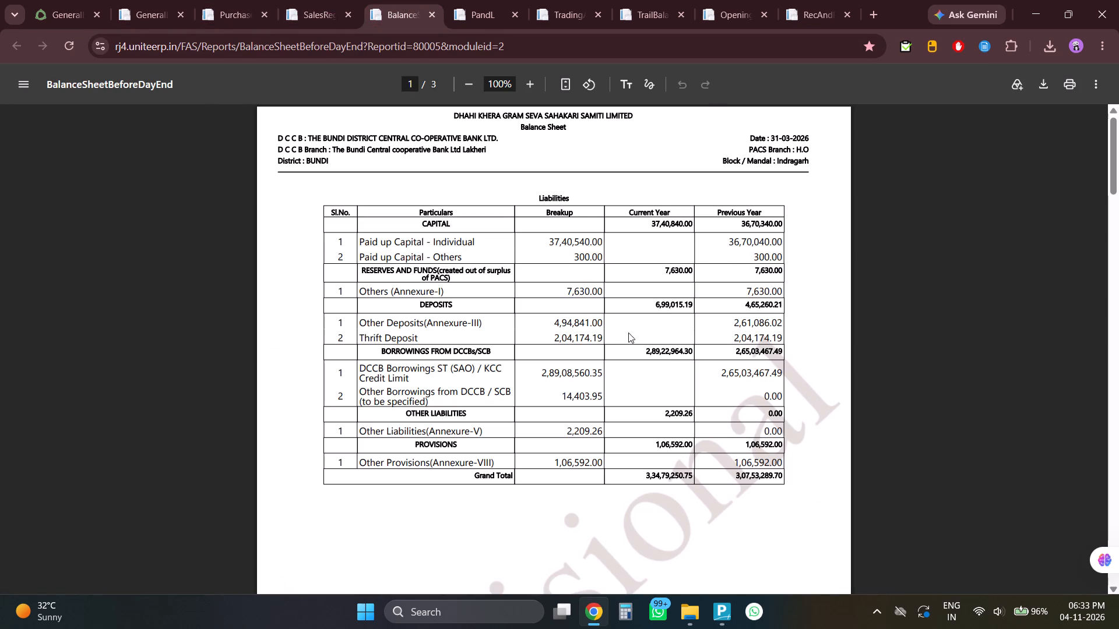
pyautogui.doubleClick(579, 325)
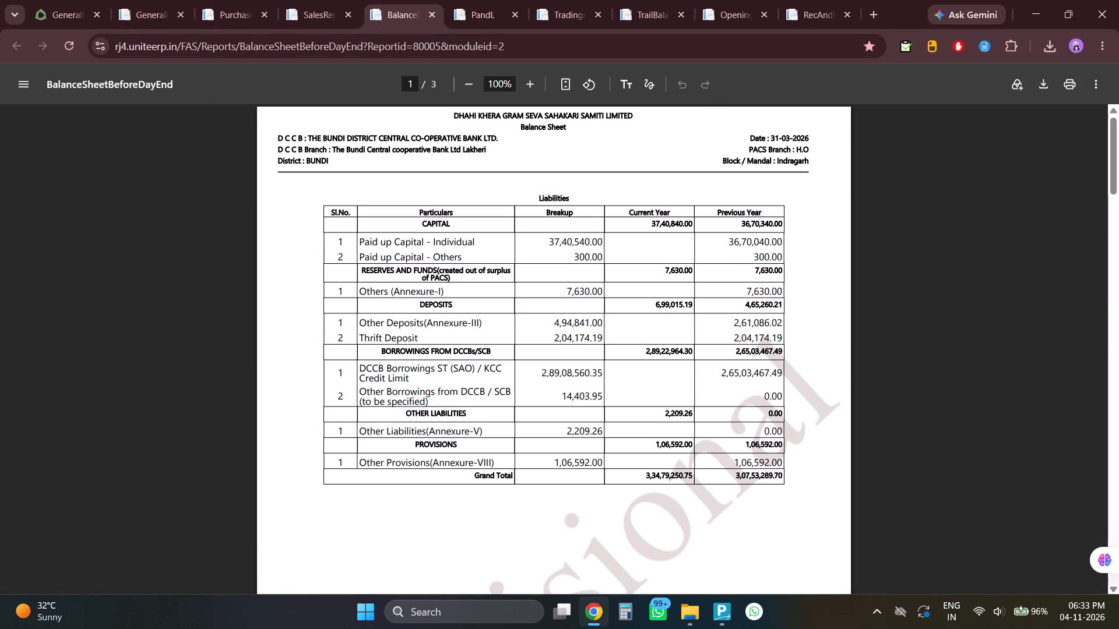
pyautogui.tripleClick(577, 334)
pyautogui.doubleClick(566, 432)
# Return to the General Ledger report form and locate the Other Liabilities group in the ledger tree.
pyautogui.click(51, 0)
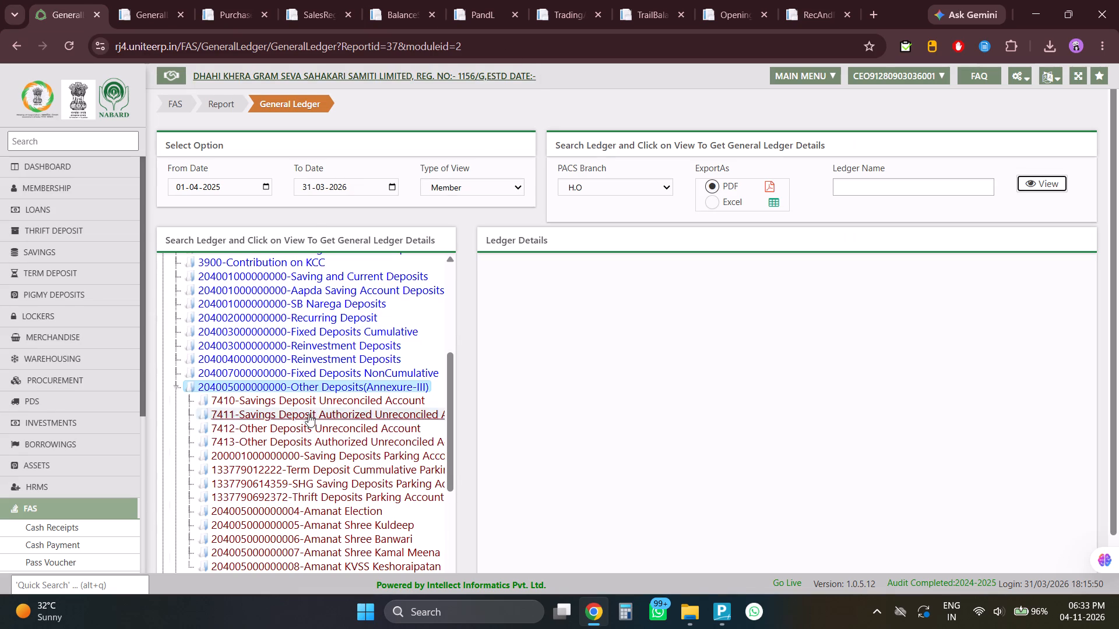
pyautogui.scroll(-5, 235, 387)
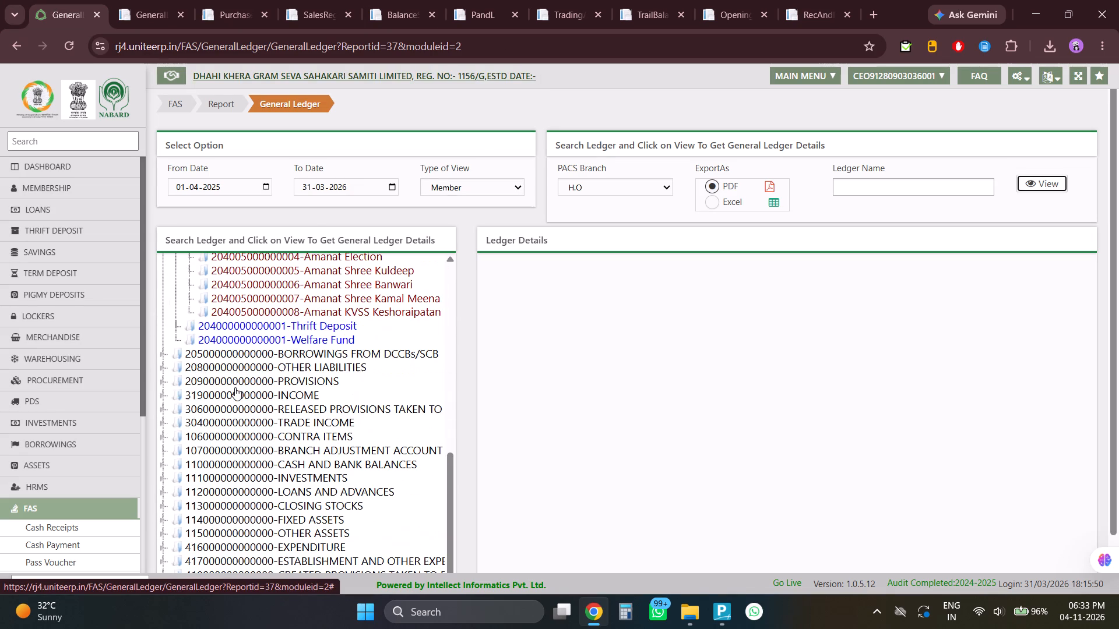
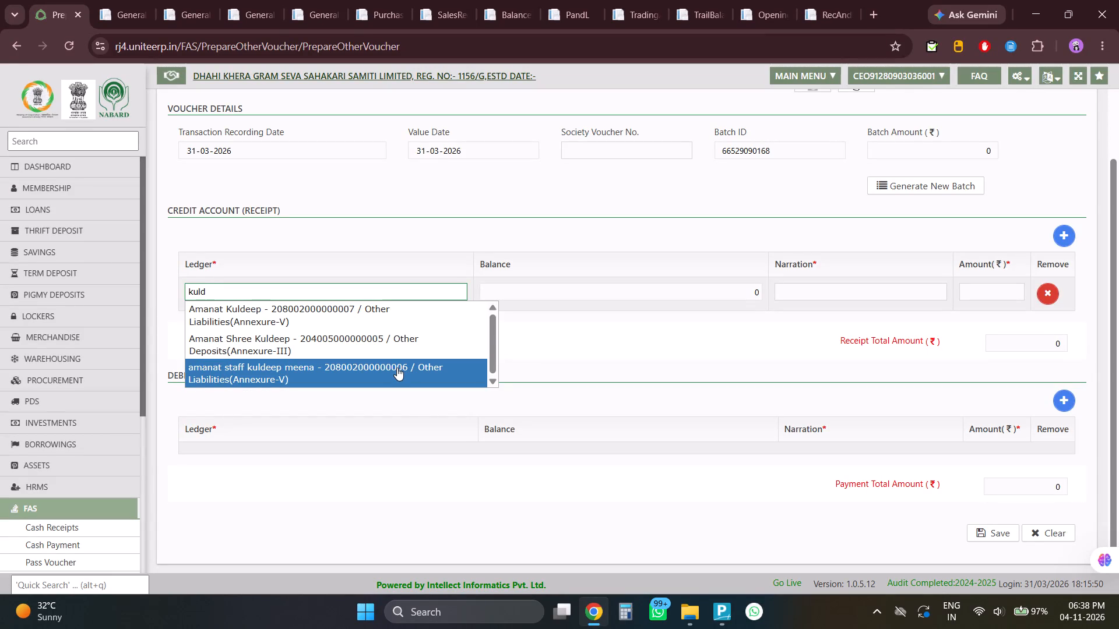
# Look up the staff Amanat ledger's balance by choosing it as the credit account in the Other Transfer voucher.
pyautogui.click(397, 368)
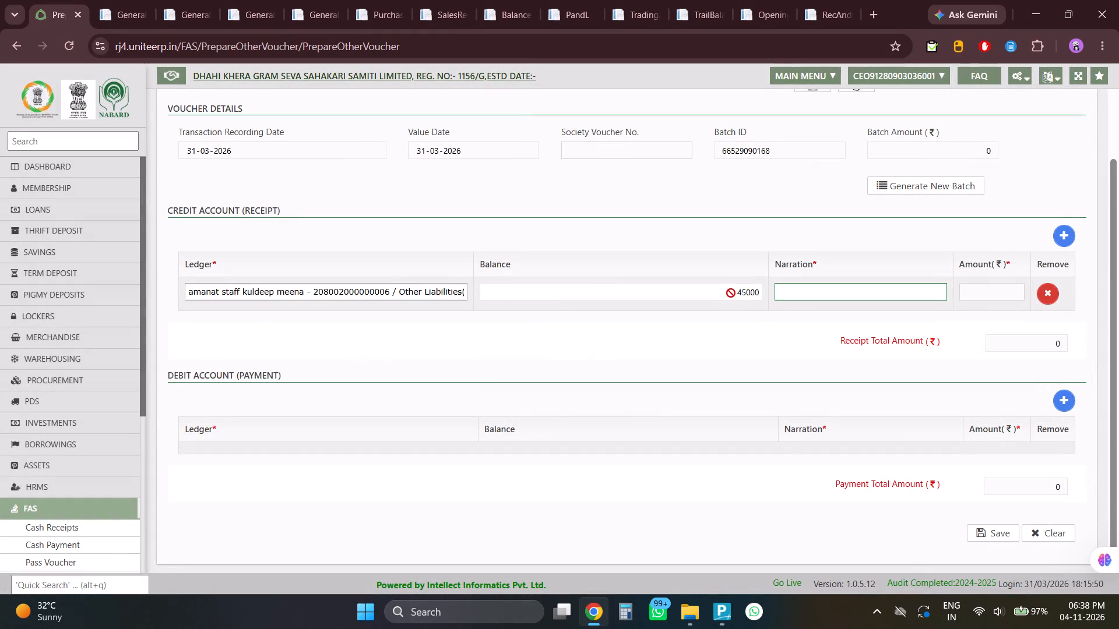
pyautogui.scroll(4, 384, 300)
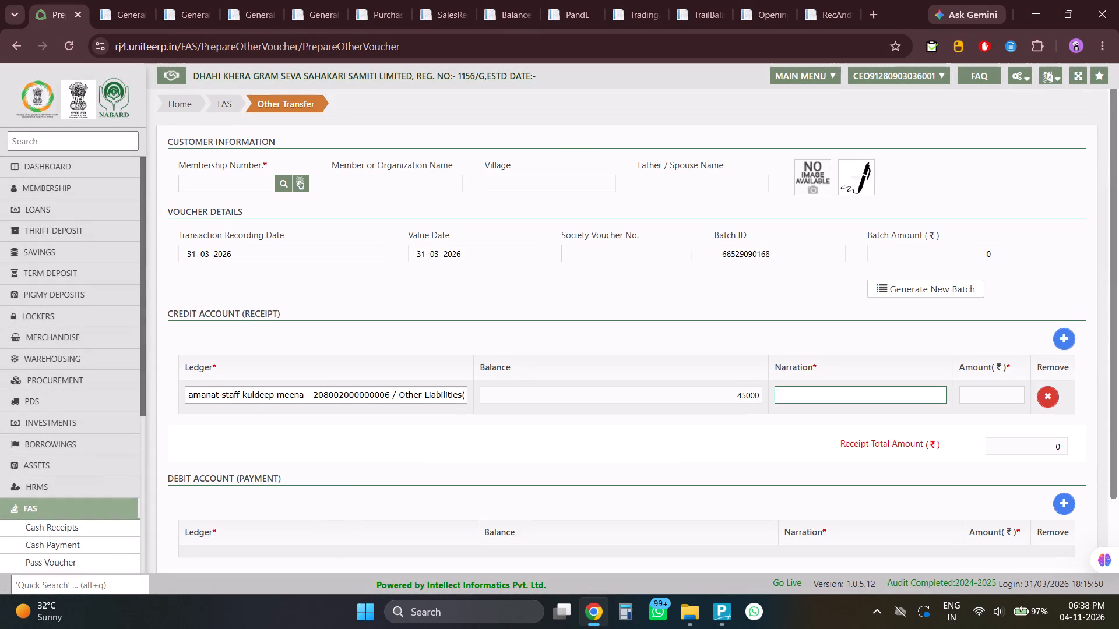
pyautogui.scroll(-1, 384, 300)
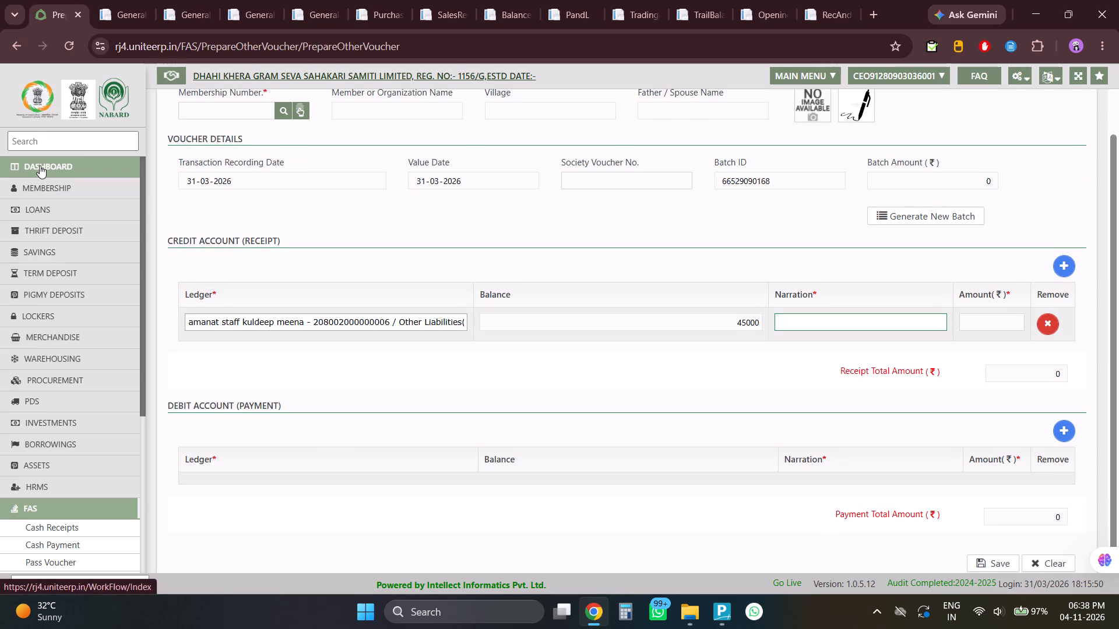
# Leave the transfer voucher and generate the General Ledger report for the Sundry Creditors (Annexure-IV) group under Other Liabilities.
pyautogui.click(43, 168)
pyautogui.click(597, 265)
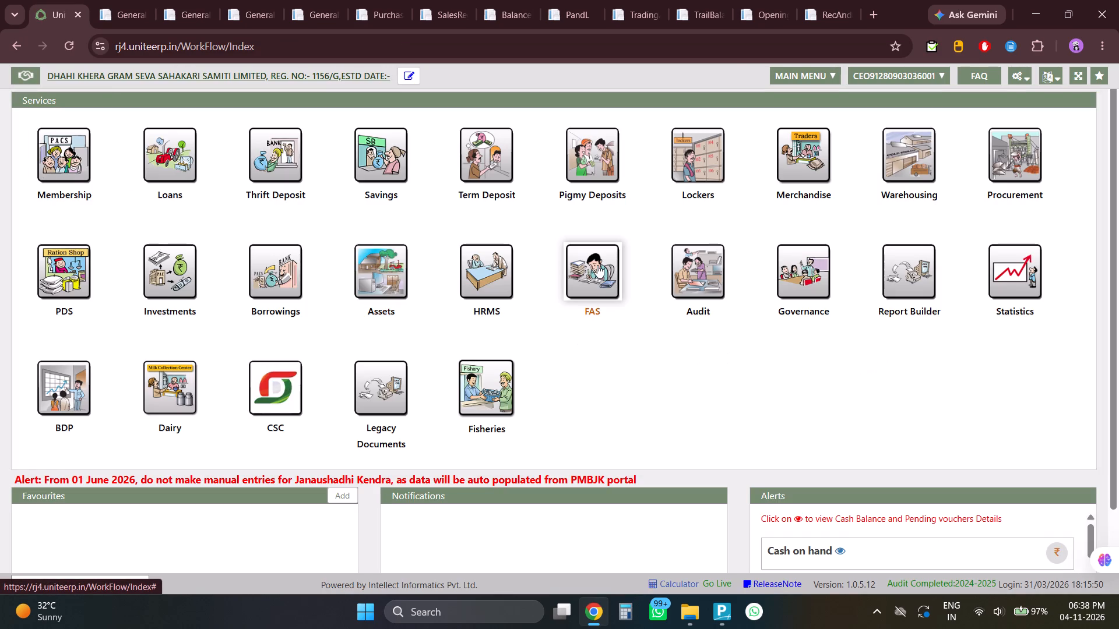
pyautogui.hotkey('alt', 'Tab')
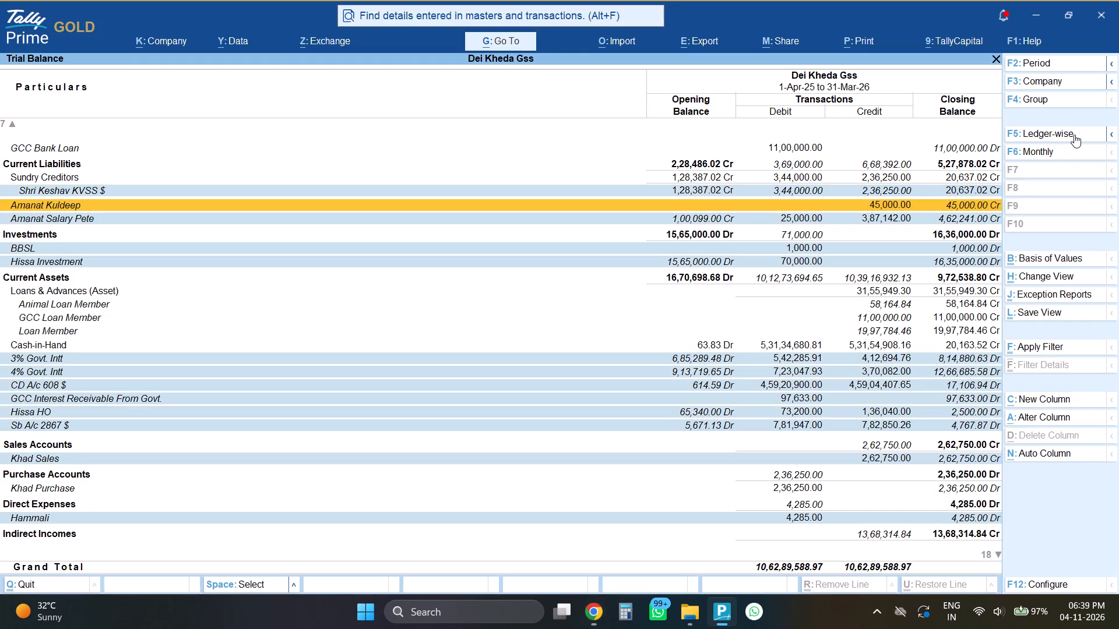
pyautogui.scroll(3, 1068, 136)
pyautogui.scroll(-3, 1068, 136)
pyautogui.hotkey('alt', 'Tab')
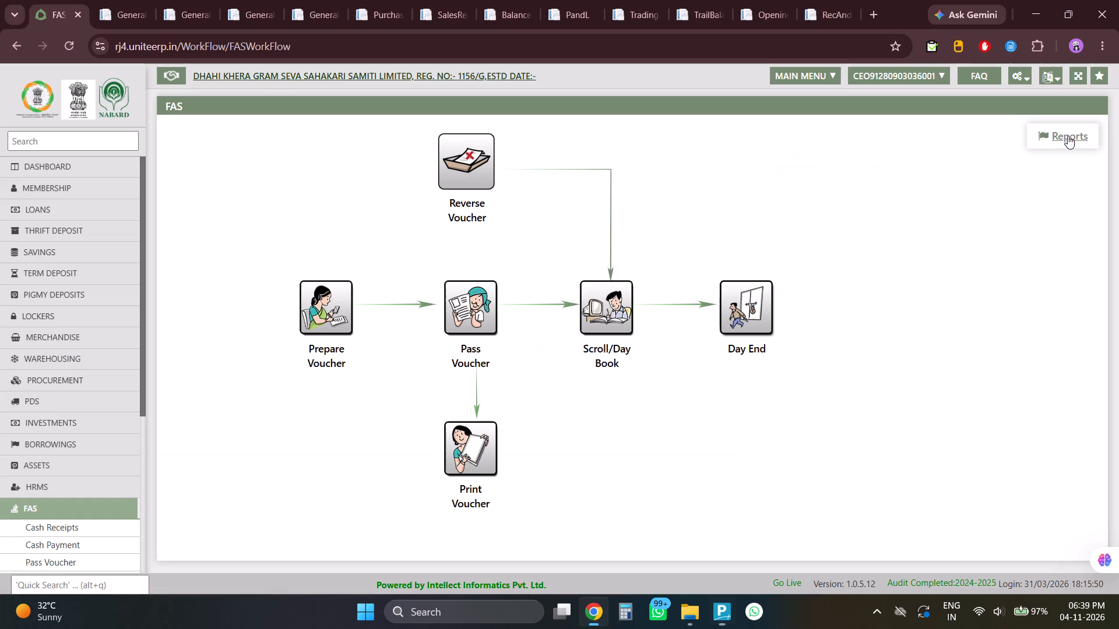
pyautogui.click(1077, 136)
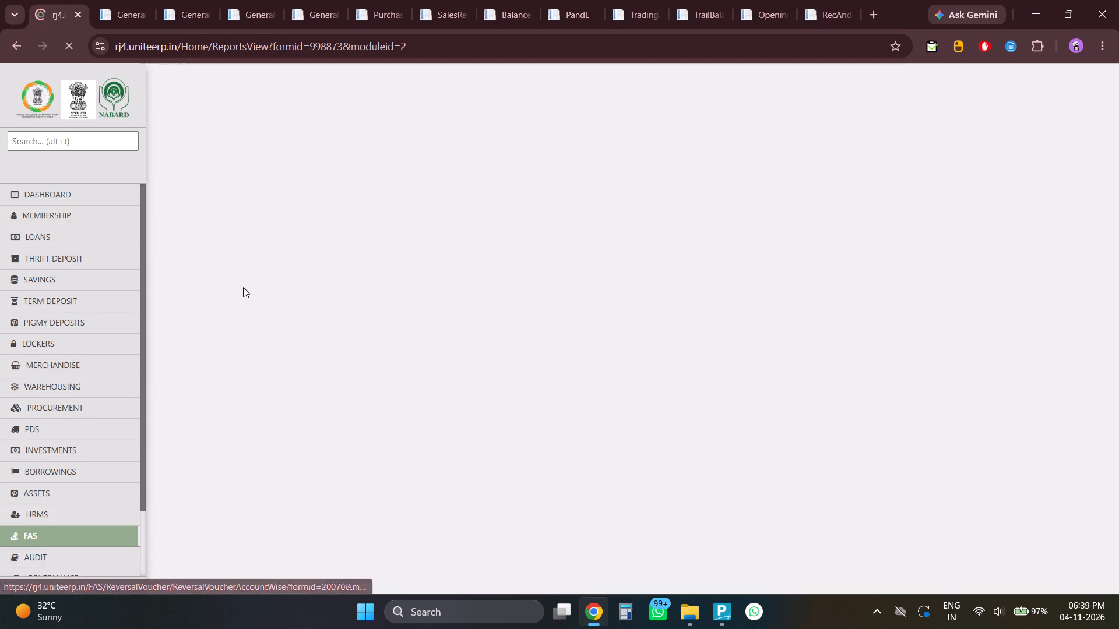
pyautogui.click(536, 281)
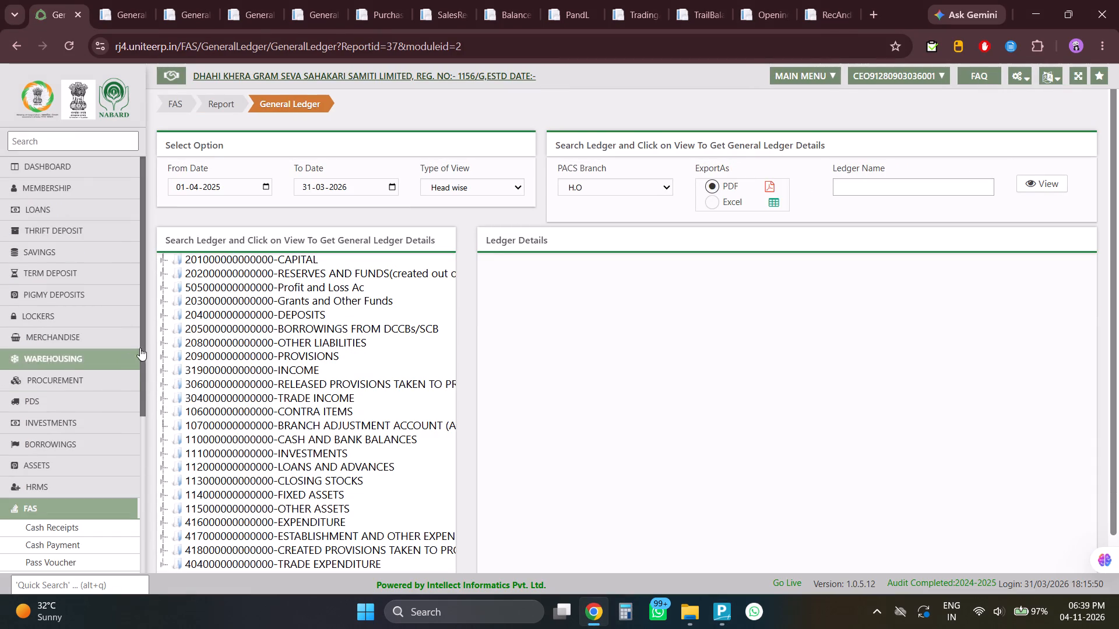
pyautogui.click(160, 342)
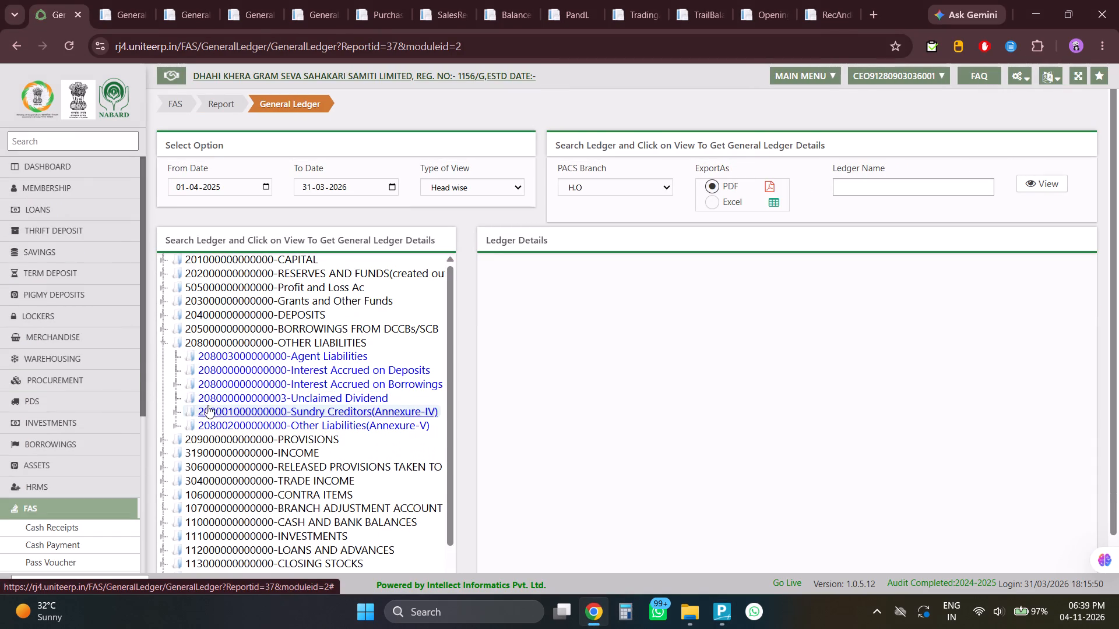
pyautogui.click(170, 411)
pyautogui.tripleClick(376, 411)
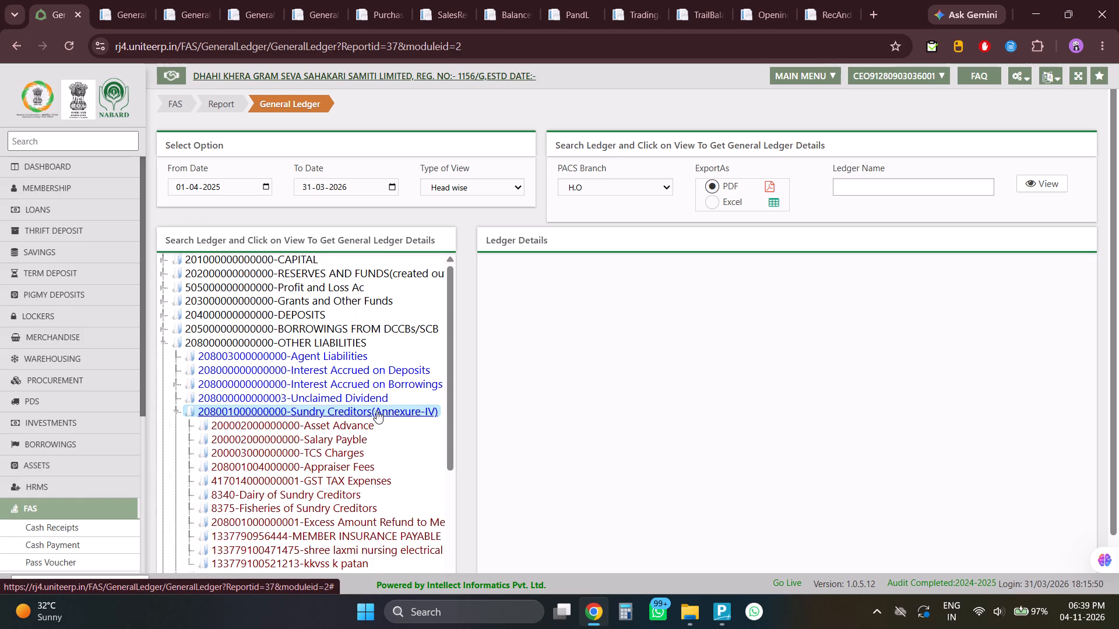
pyautogui.click(1039, 181)
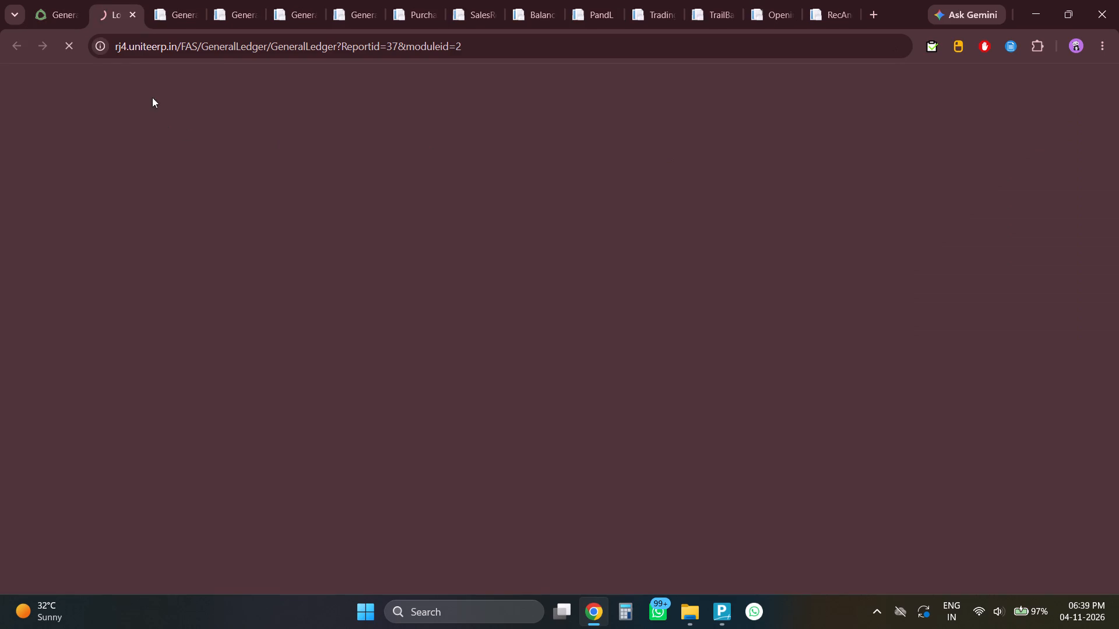
# Generate the General Ledger report for the Other Liabilities (Annexure-V) group.
pyautogui.click(50, 7)
pyautogui.scroll(-5, 459, 485)
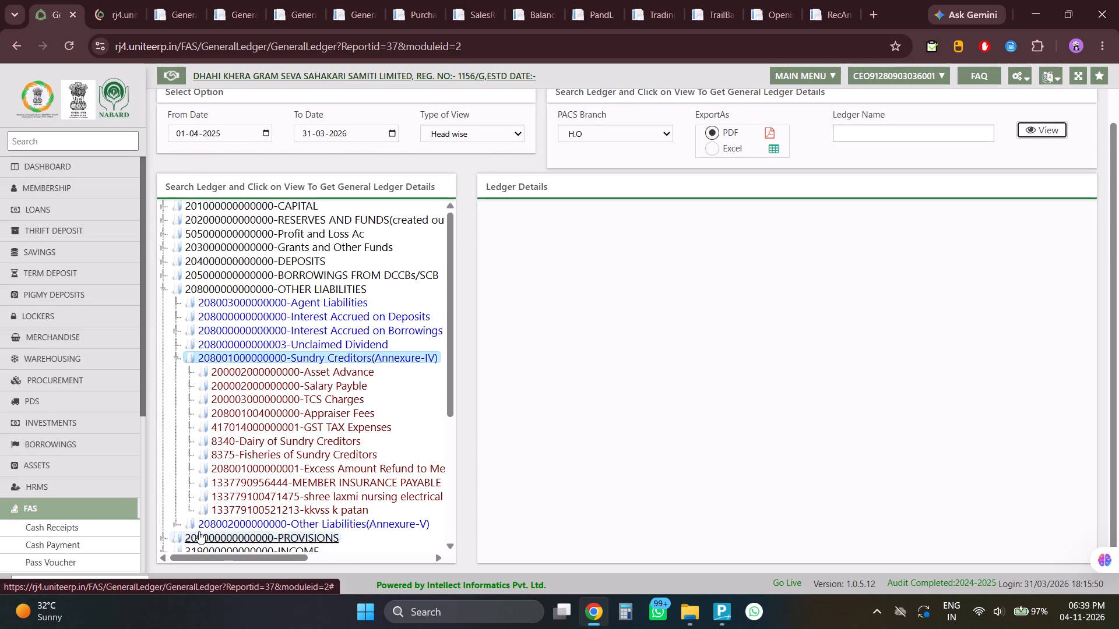
pyautogui.click(175, 522)
pyautogui.click(342, 531)
pyautogui.tripleClick(361, 525)
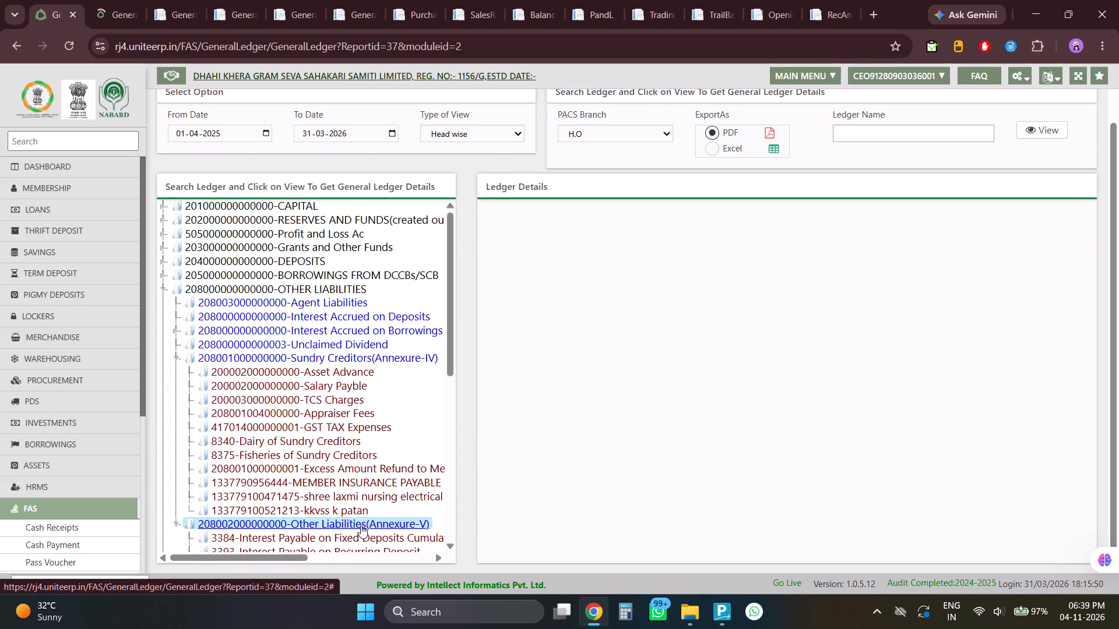
pyautogui.click(1046, 130)
# Compare the closing amounts in the Sundry Creditors and Other Liabilities reports, especially Cash by PACS MGR Field, with TallyPrime's trial balance.
pyautogui.click(155, 0)
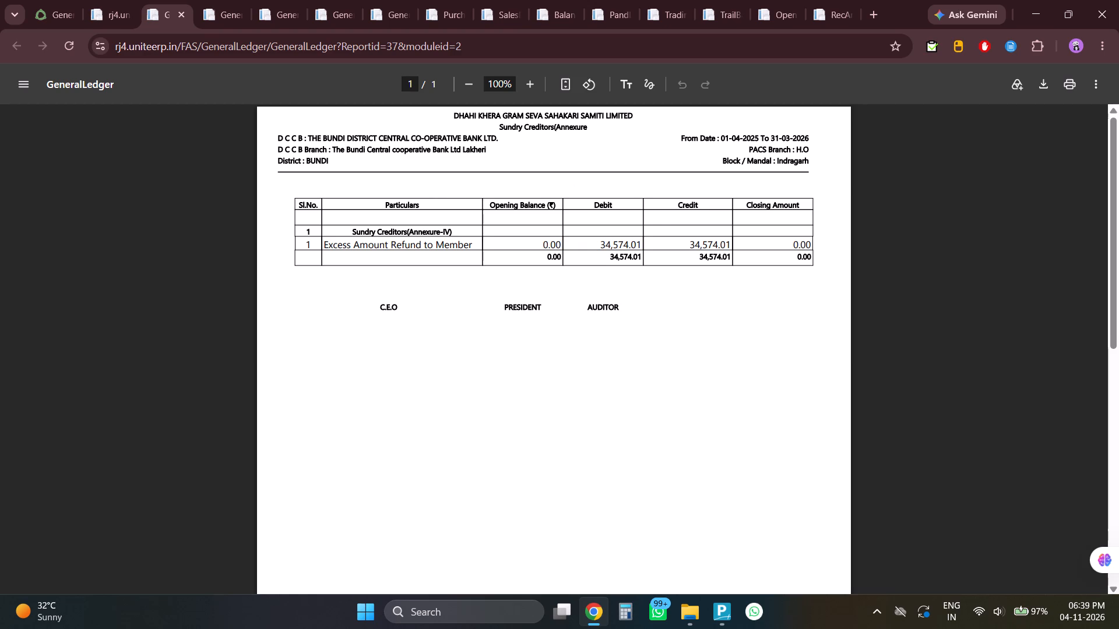
pyautogui.click(111, 4)
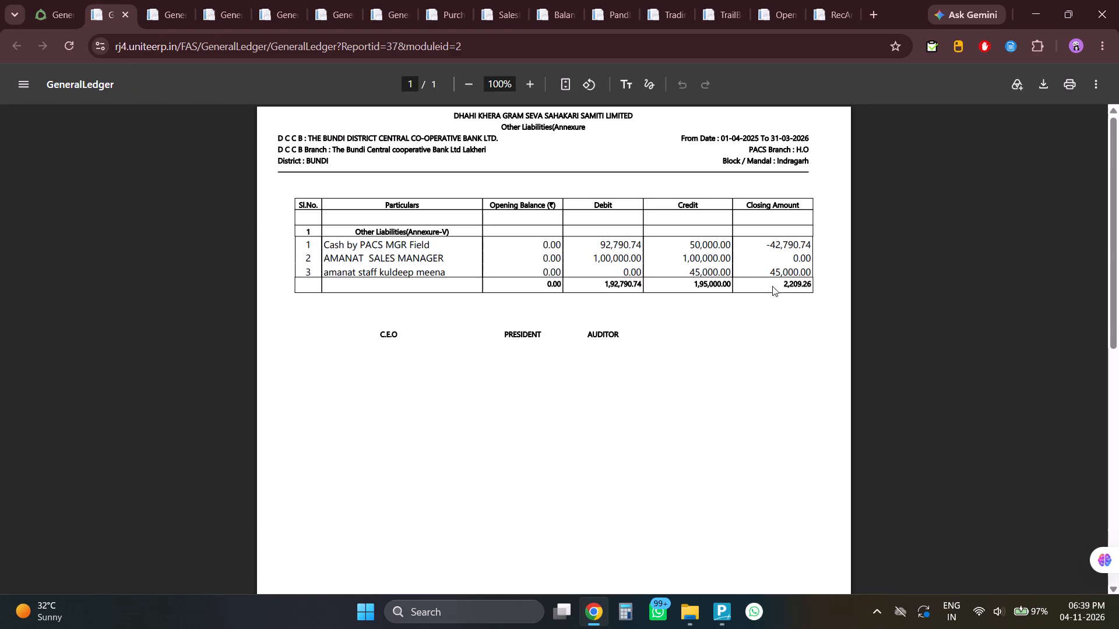
pyautogui.moveTo(765, 270); pyautogui.dragTo(829, 270)
pyautogui.click(786, 274)
pyautogui.tripleClick(780, 248)
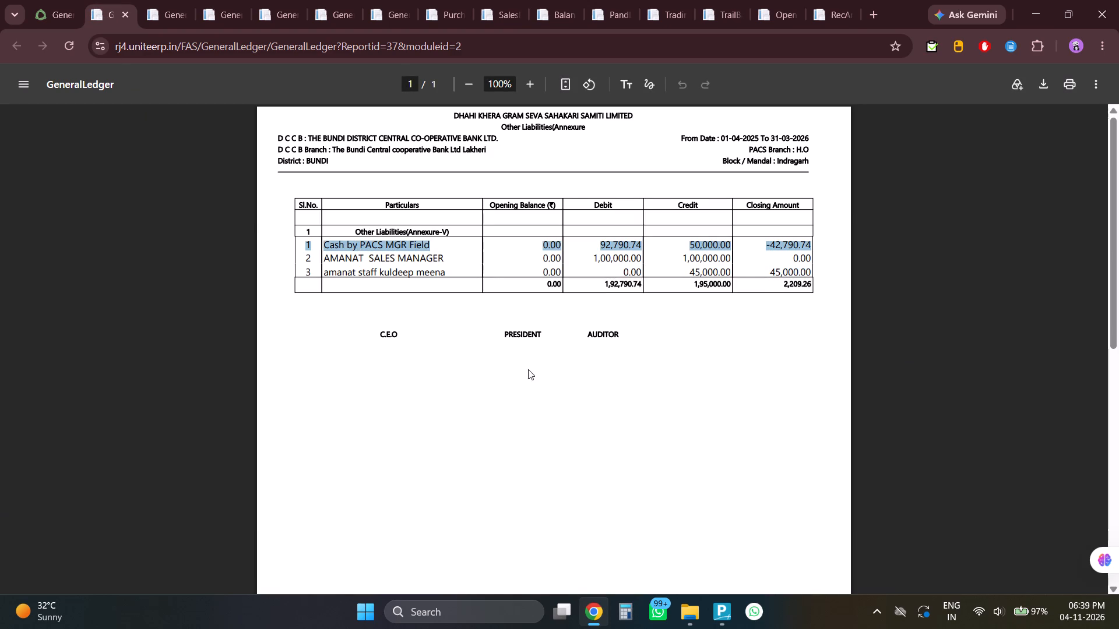
pyautogui.tripleClick(788, 245)
pyautogui.hotkey('alt', 'Tab')
pyautogui.hotkey('alt', 'Tab')
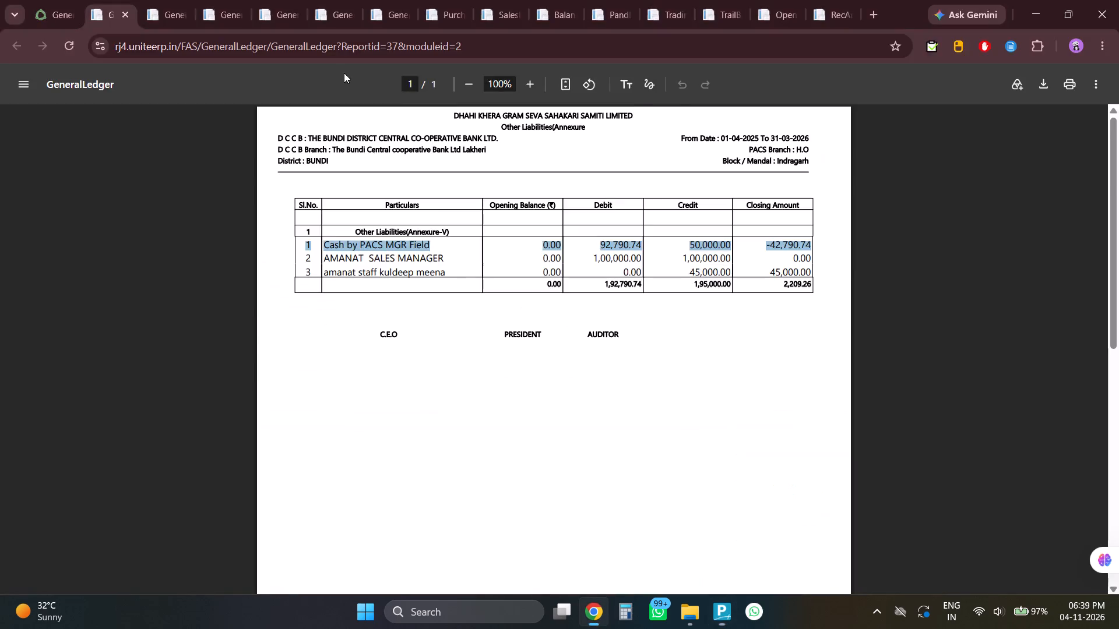
pyautogui.hotkey('alt', 'Tab')
pyautogui.press('Escape')
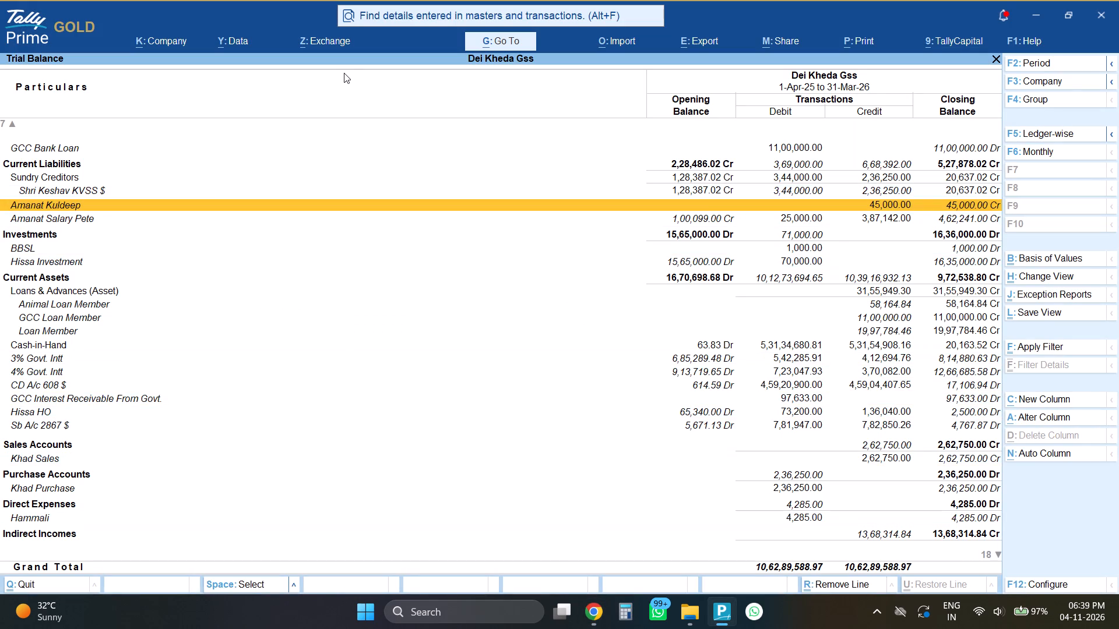
pyautogui.scroll(5, 724, 294)
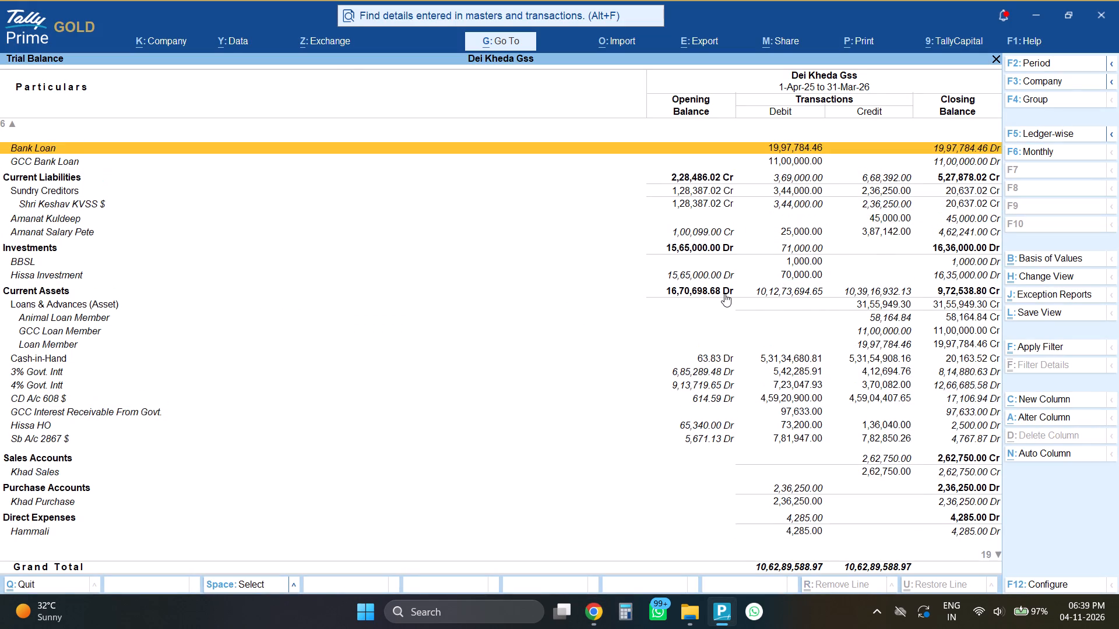
pyautogui.scroll(13, 724, 294)
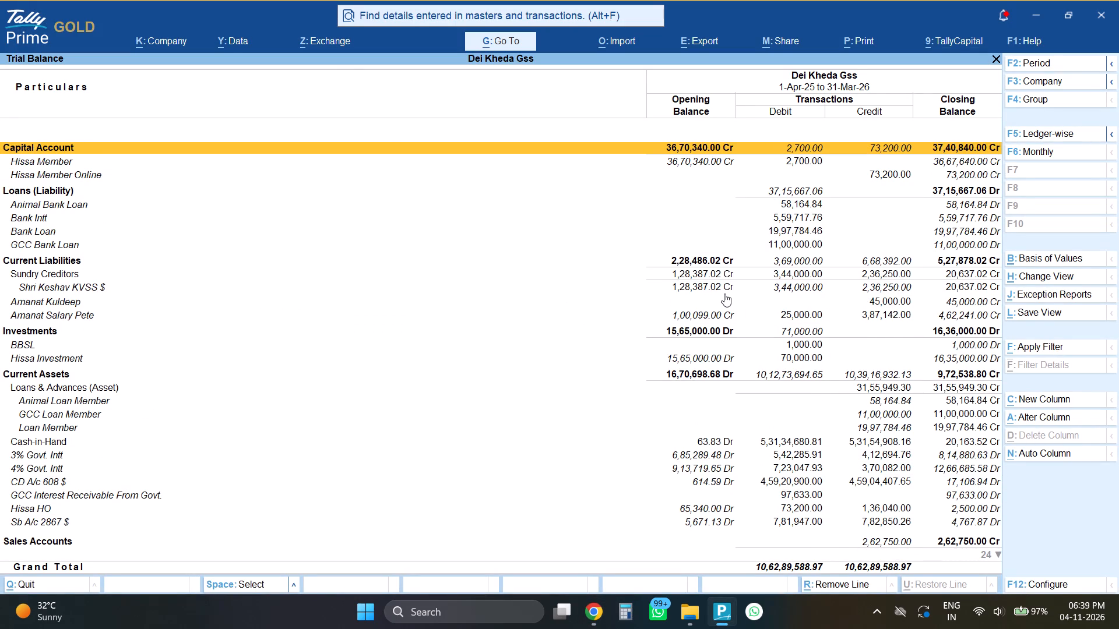
# Look into the Bank_Statements workbook from the DEI KHEDA GSS folder and close it again.
pyautogui.hotkey('alt', 'Tab')
pyautogui.hotkey('alt', 'Tab')
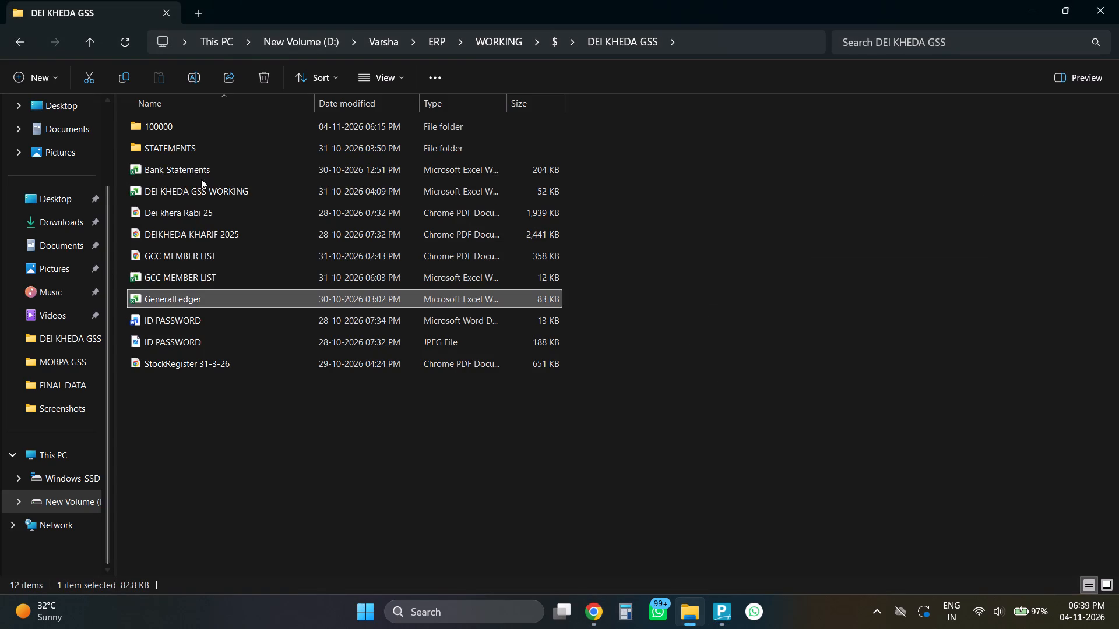
pyautogui.doubleClick(194, 173)
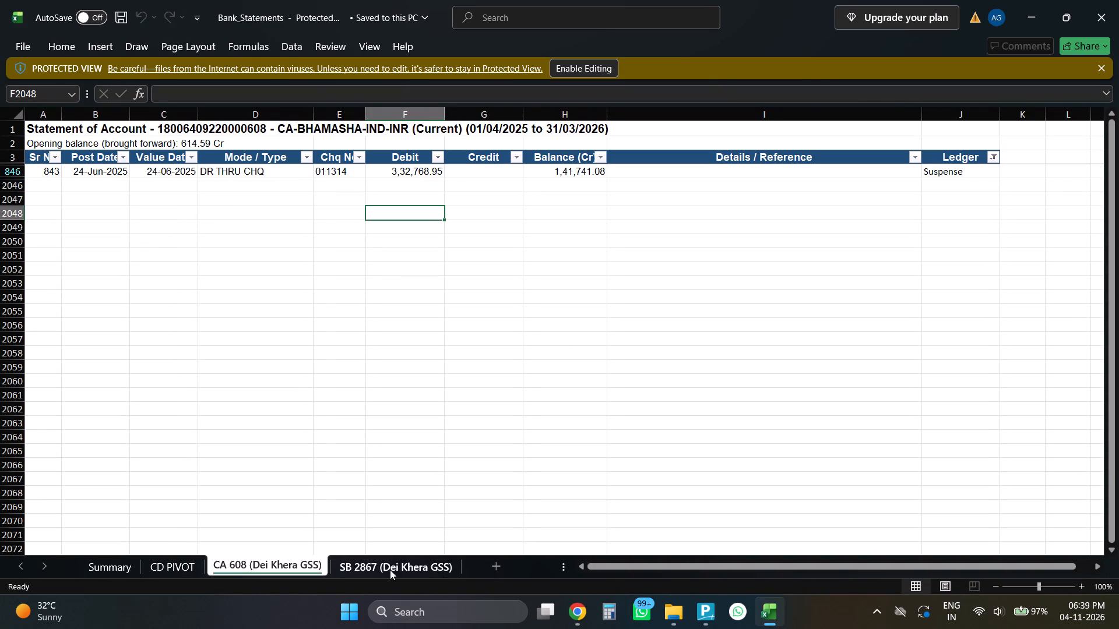
pyautogui.click(1103, 0)
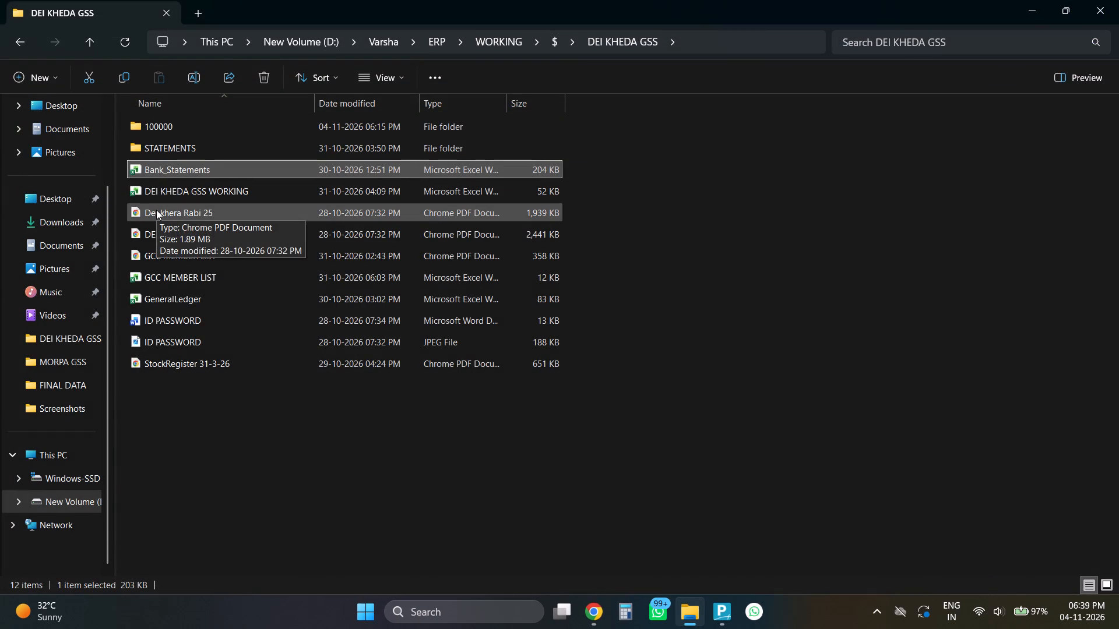
# Open the DEI KHEDA GSS WORKING workbook and examine the loan account balances on its BRS sheet.
pyautogui.doubleClick(193, 187)
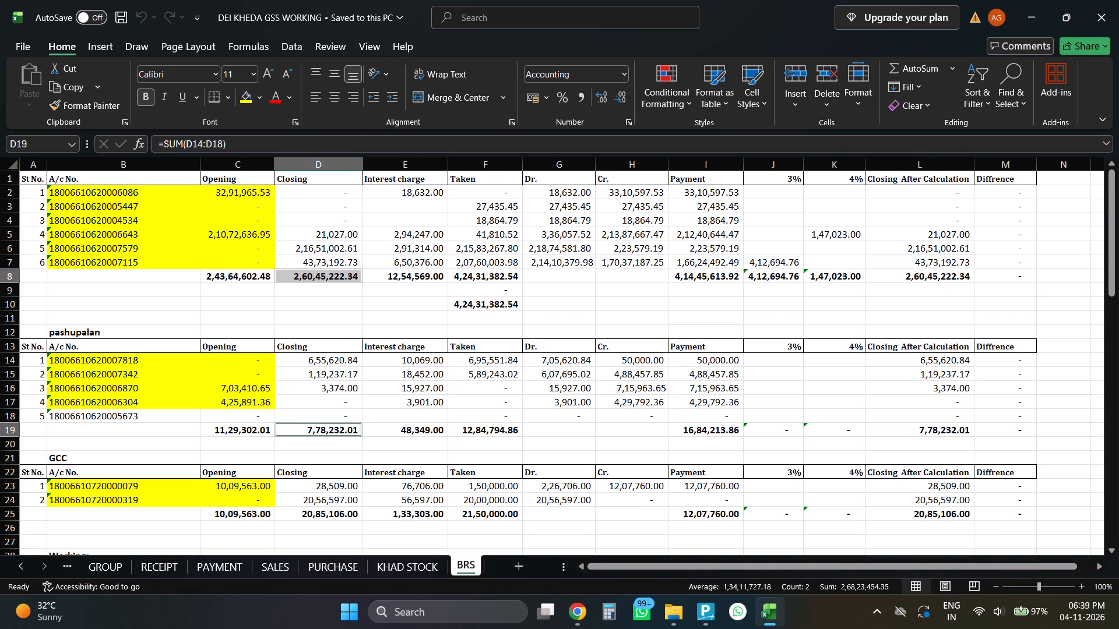
pyautogui.click(293, 302)
pyautogui.scroll(6, 293, 302)
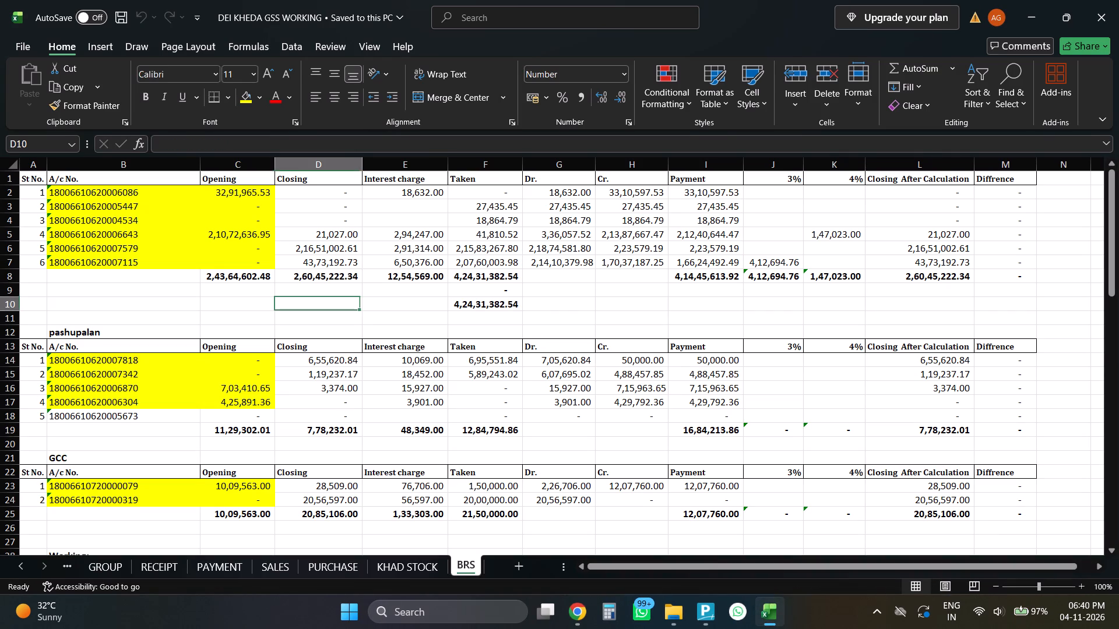
pyautogui.scroll(-5, 293, 302)
pyautogui.scroll(5, 293, 302)
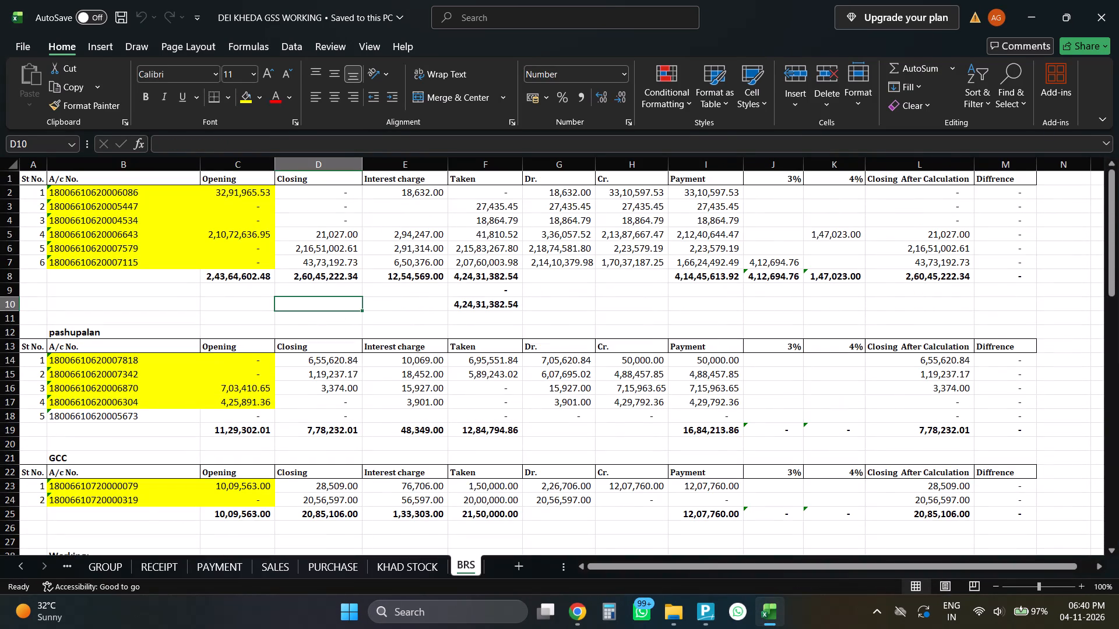
pyautogui.click(292, 328)
# Return to the browser and close the reviewed General Ledger reports, including Other Deposits (Annexure-III), and the Sales Register report.
pyautogui.hotkey('alt', 'Tab')
pyautogui.hotkey('alt', 'Tab')
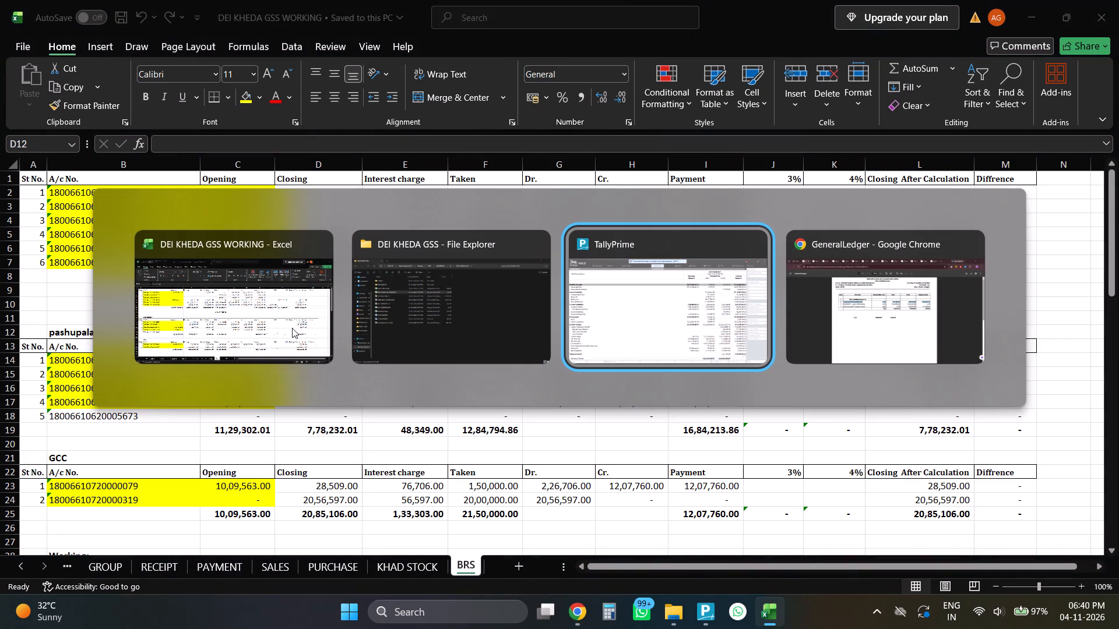
pyautogui.hotkey('alt', 'Tab')
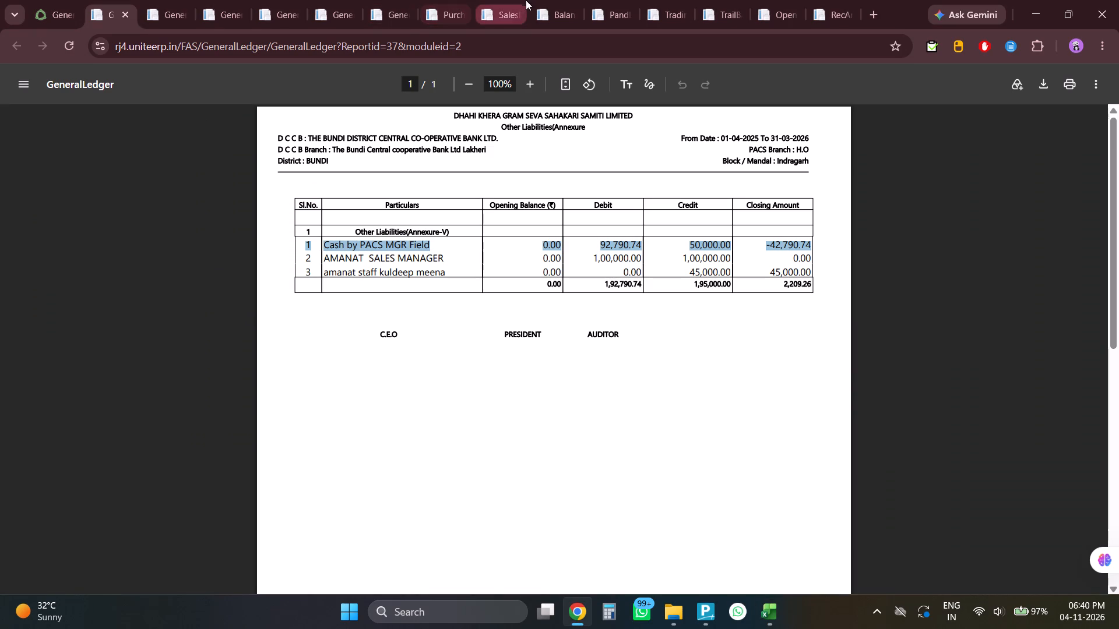
pyautogui.click(115, 0)
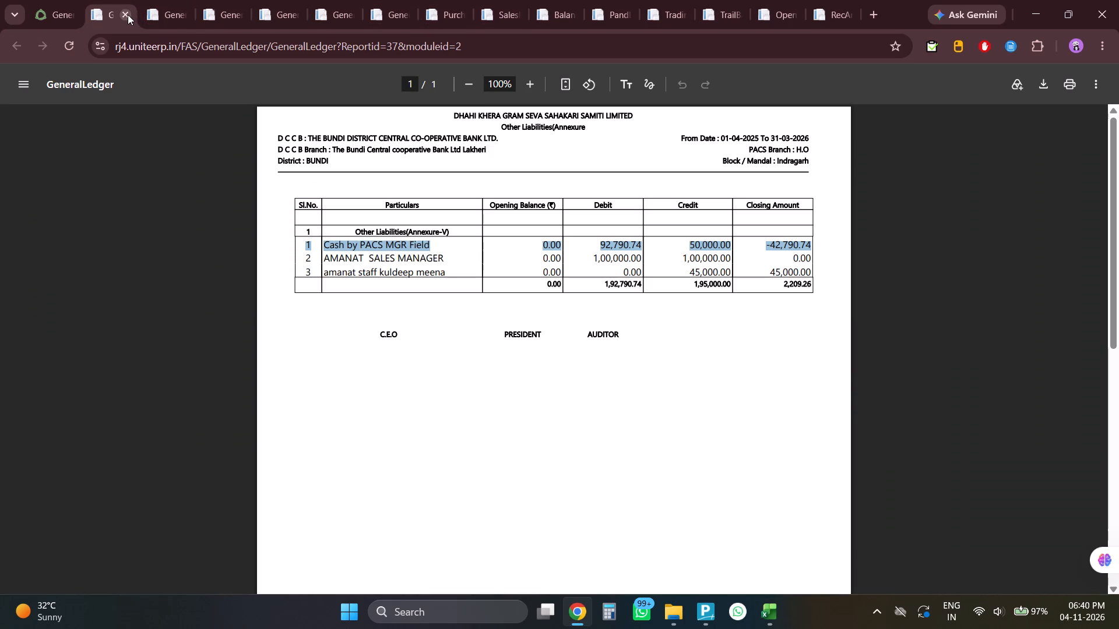
pyautogui.click(128, 15)
pyautogui.click(128, 15)
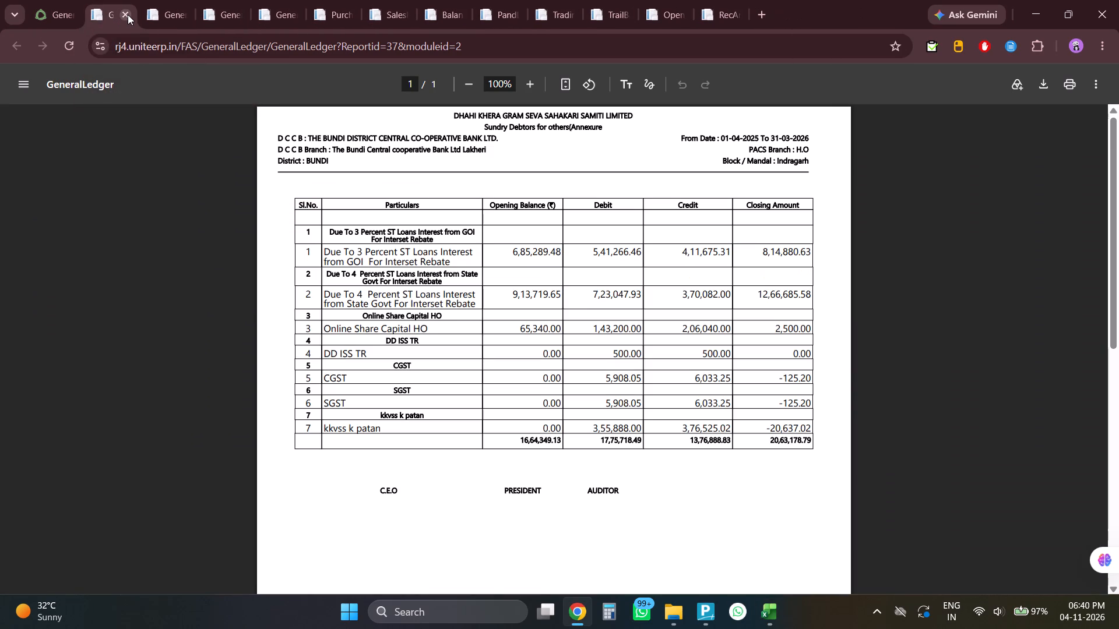
pyautogui.click(128, 15)
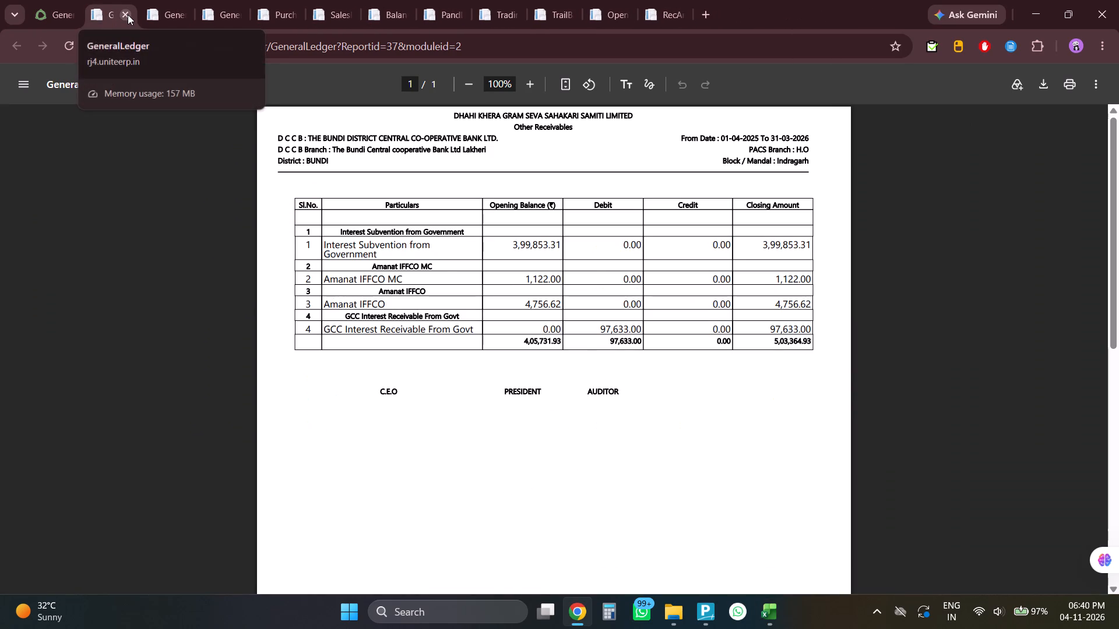
pyautogui.click(128, 15)
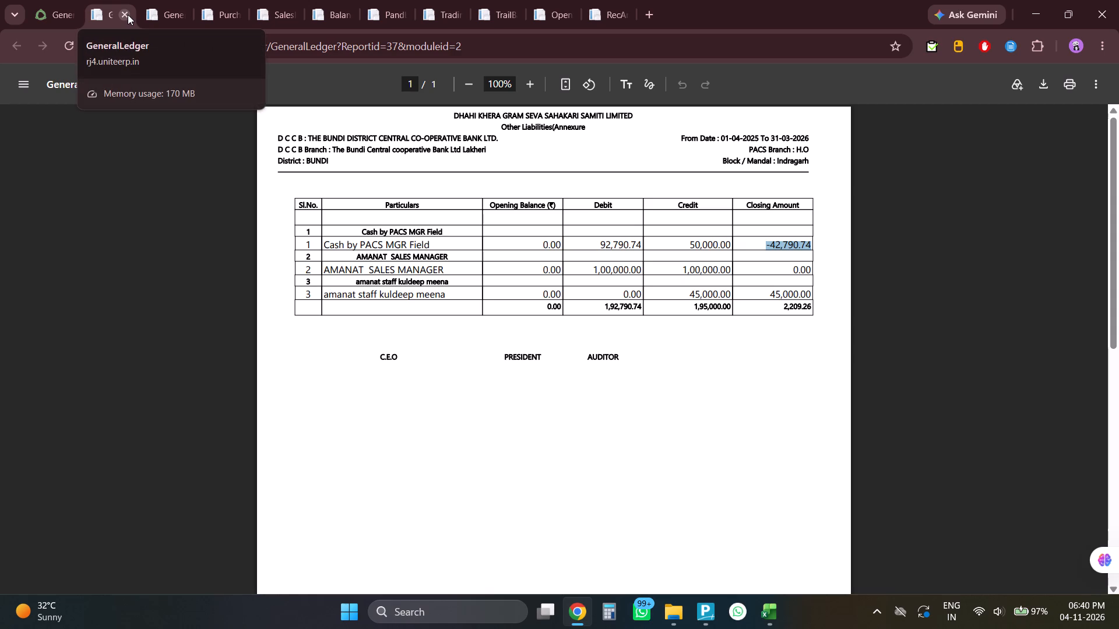
pyautogui.click(170, 0)
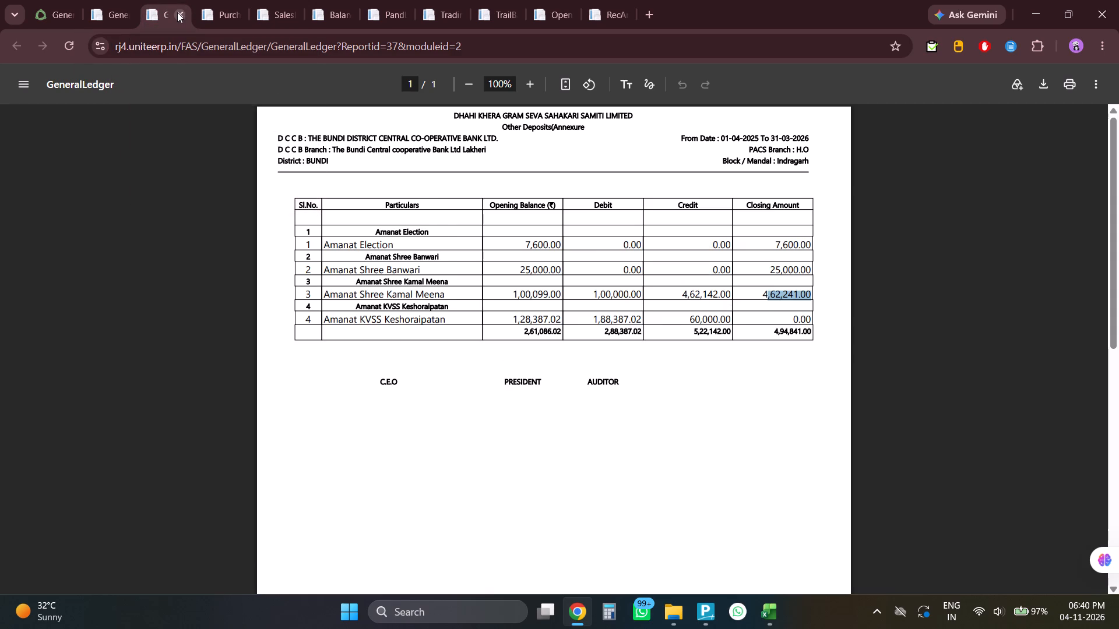
pyautogui.click(177, 12)
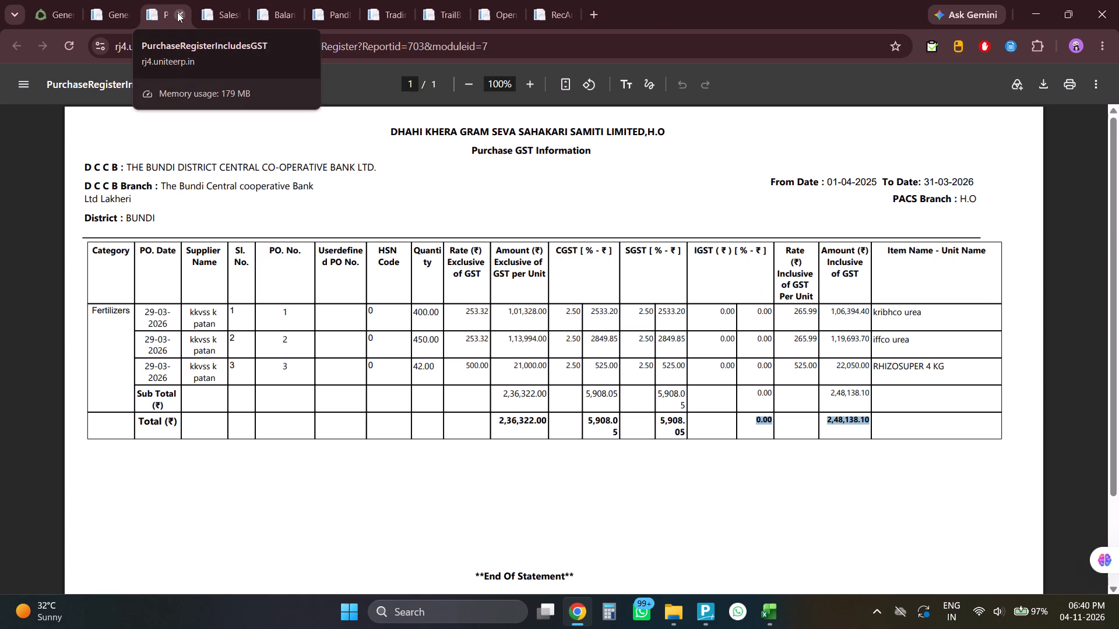
pyautogui.click(205, 1)
pyautogui.click(234, 10)
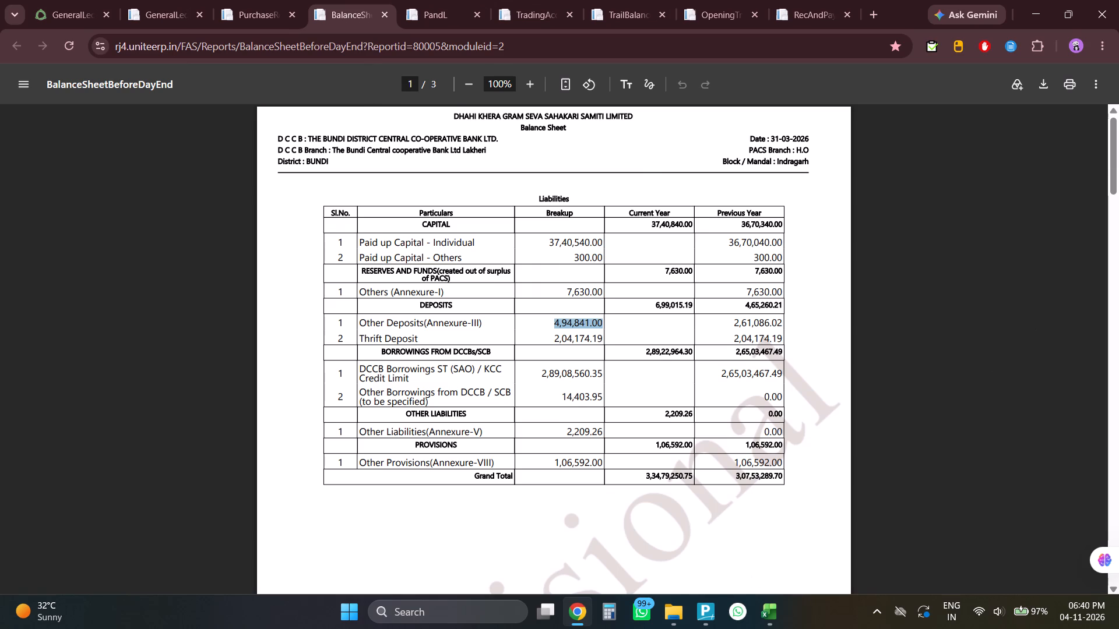
# Compare the balance sheet's DCCB Borrowings ST (SAO) / KCC Credit Limit with the BRS sheet's summed closing totals, and check Other Borrowings.
pyautogui.click(547, 303)
pyautogui.scroll(-2, 547, 303)
pyautogui.hotkey('alt', 'Tab')
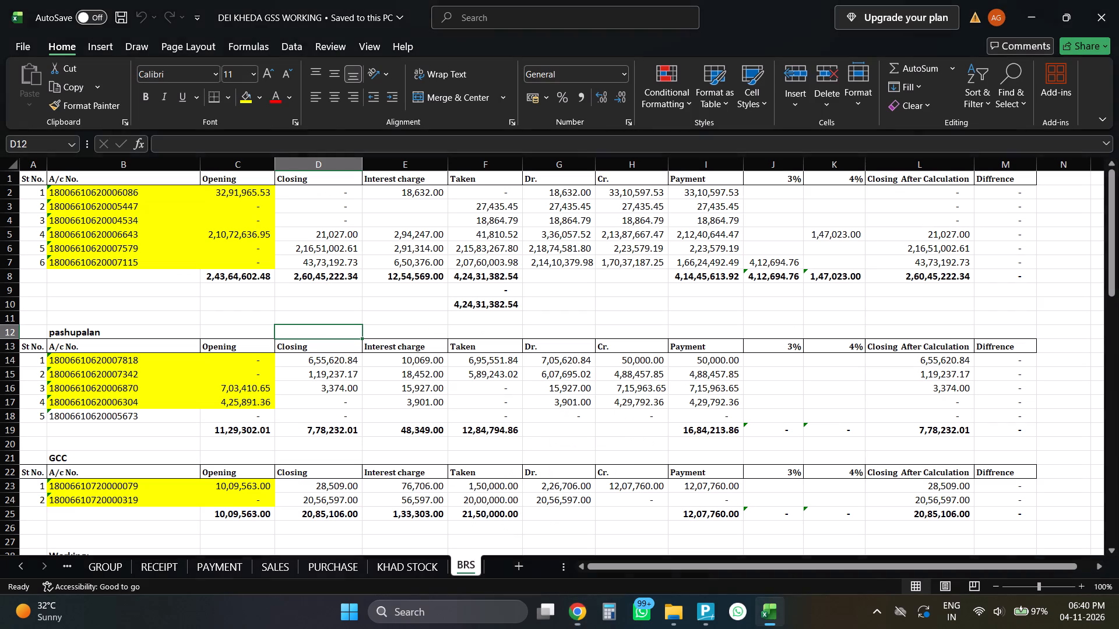
pyautogui.hotkey('alt', 'Tab')
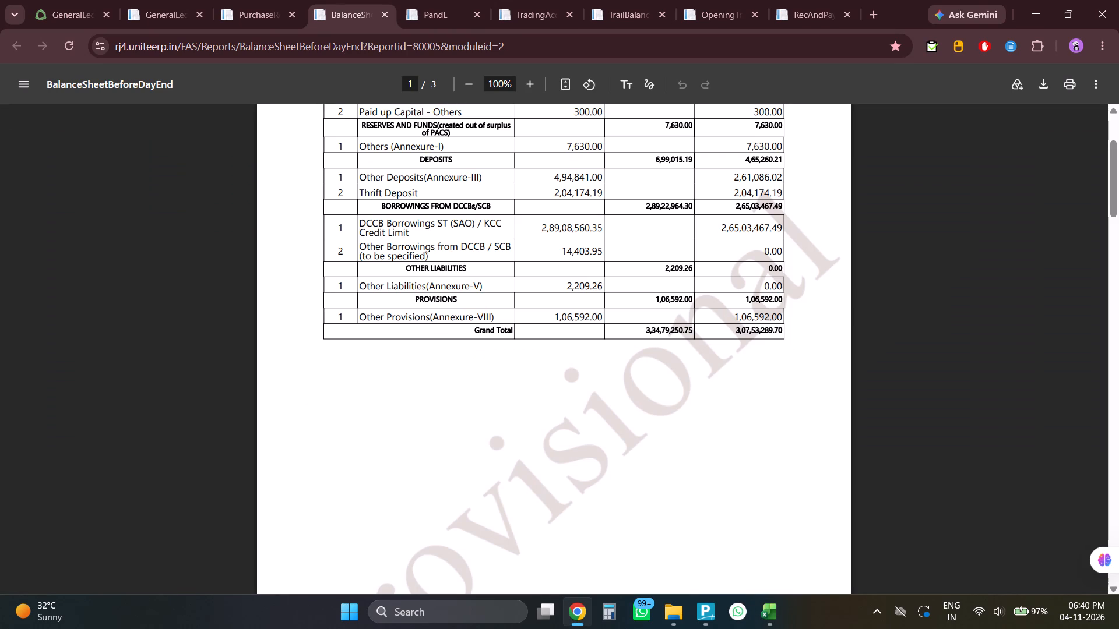
pyautogui.moveTo(540, 225); pyautogui.dragTo(595, 224)
pyautogui.hotkey('alt', 'Tab')
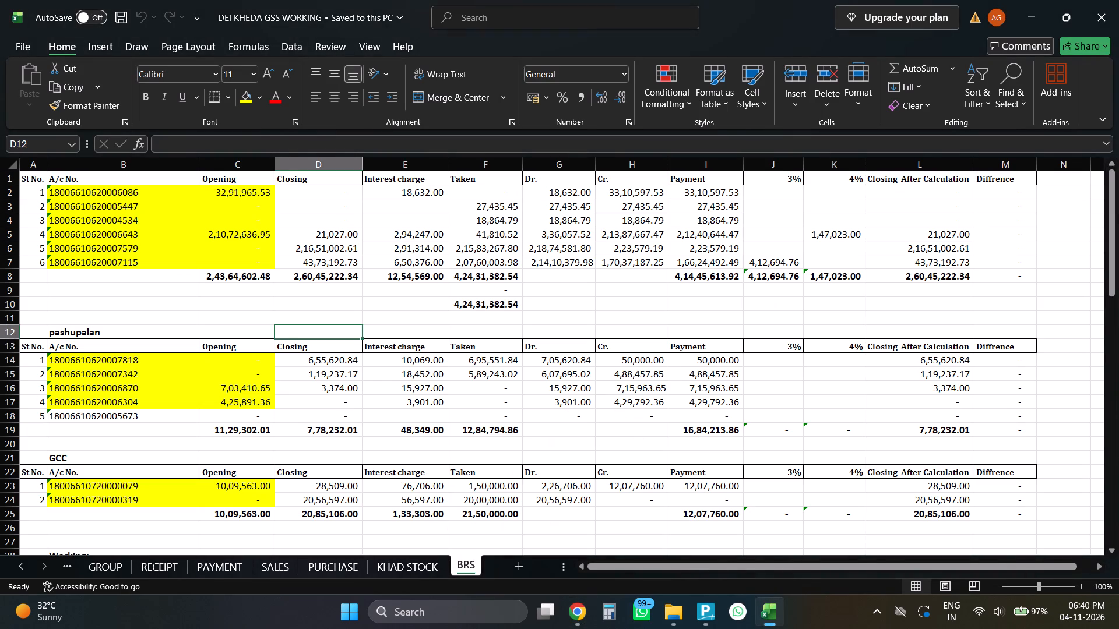
pyautogui.click(341, 278)
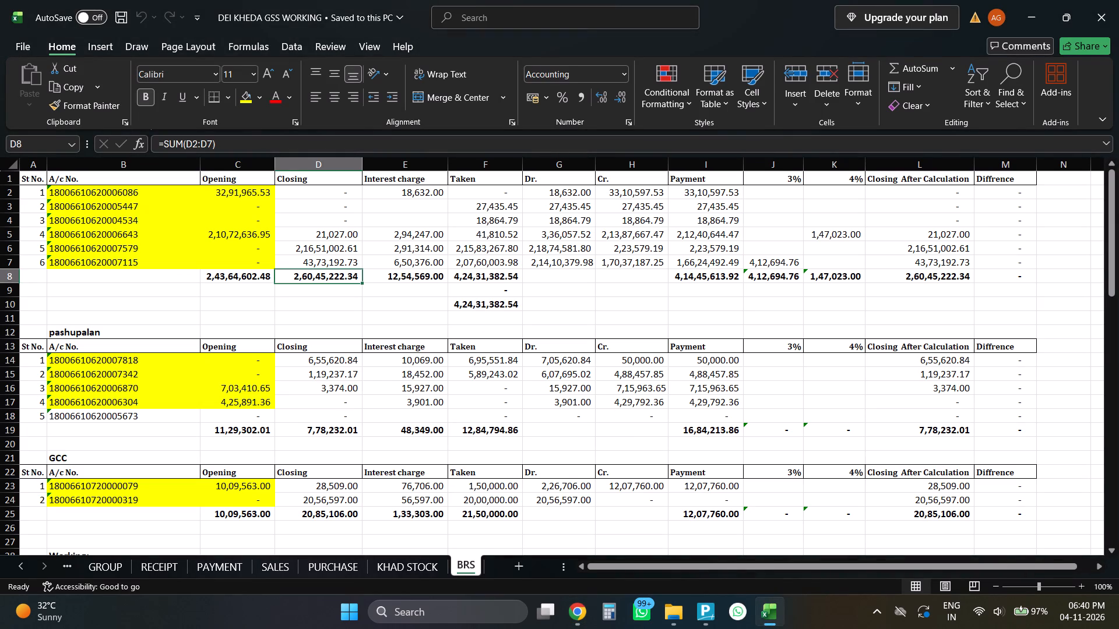
pyautogui.keyDown('ctrl'); pyautogui.click(328, 430); pyautogui.keyUp('ctrl')
pyautogui.keyDown('ctrl'); pyautogui.click(339, 517); pyautogui.keyUp('ctrl')
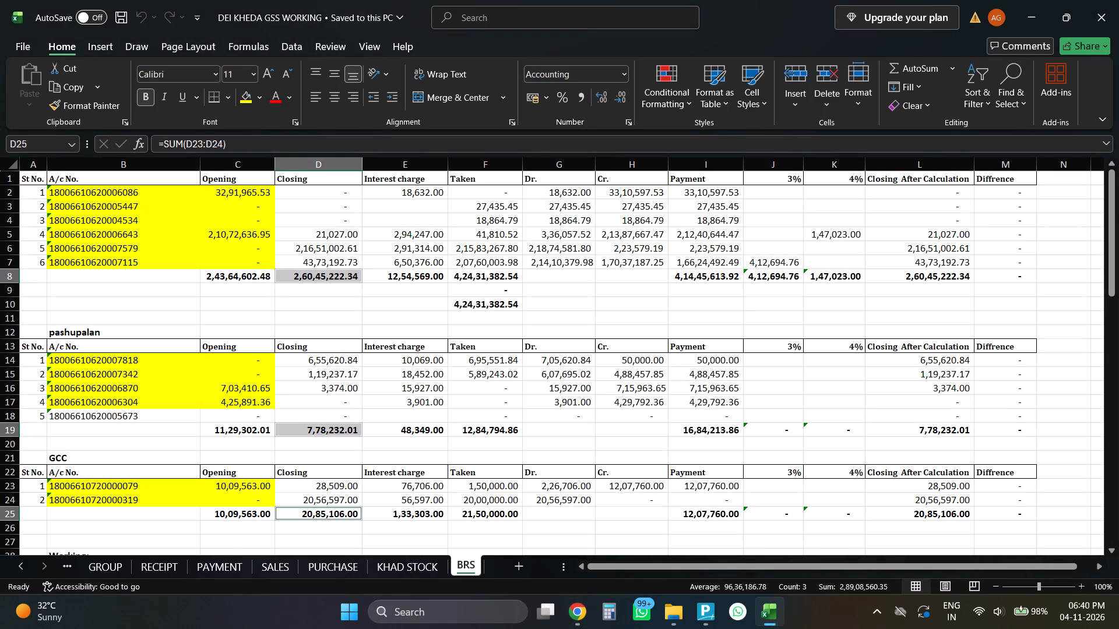
pyautogui.hotkey('alt', 'Tab')
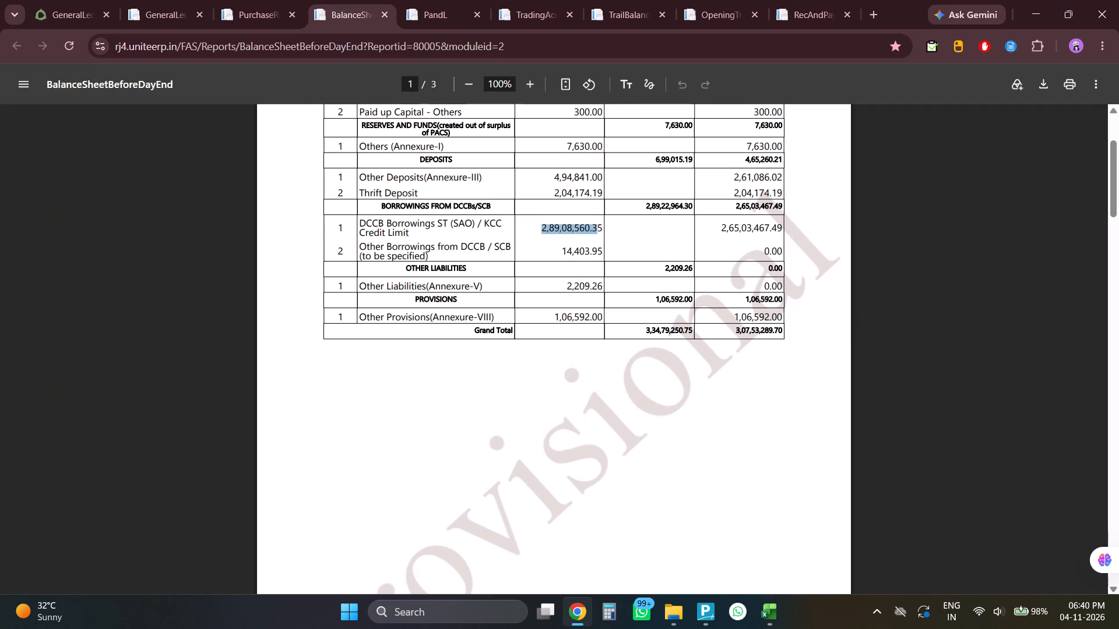
pyautogui.tripleClick(411, 251)
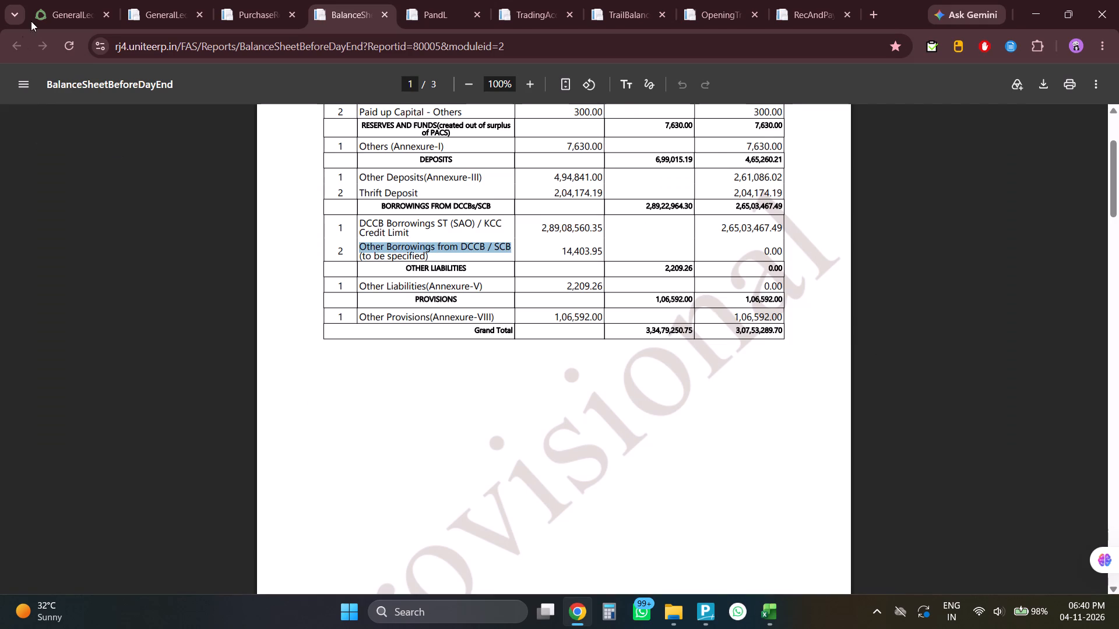
# Generate the General Ledger report for the DCCB Borrowings ST (SAO) / KCC Credit Limit group.
pyautogui.click(58, 0)
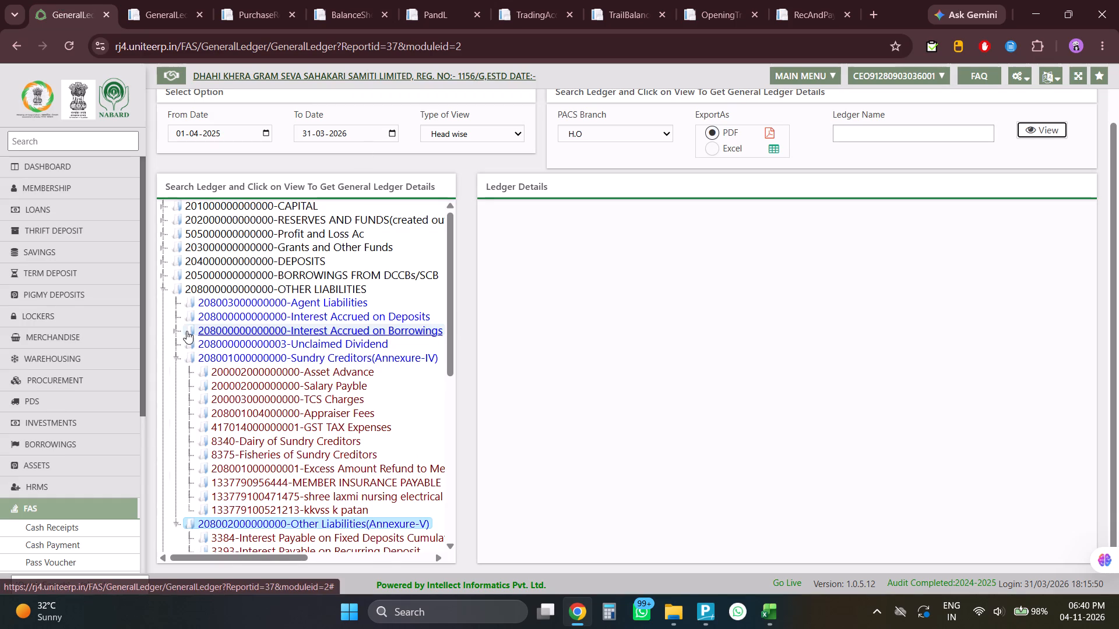
pyautogui.click(162, 275)
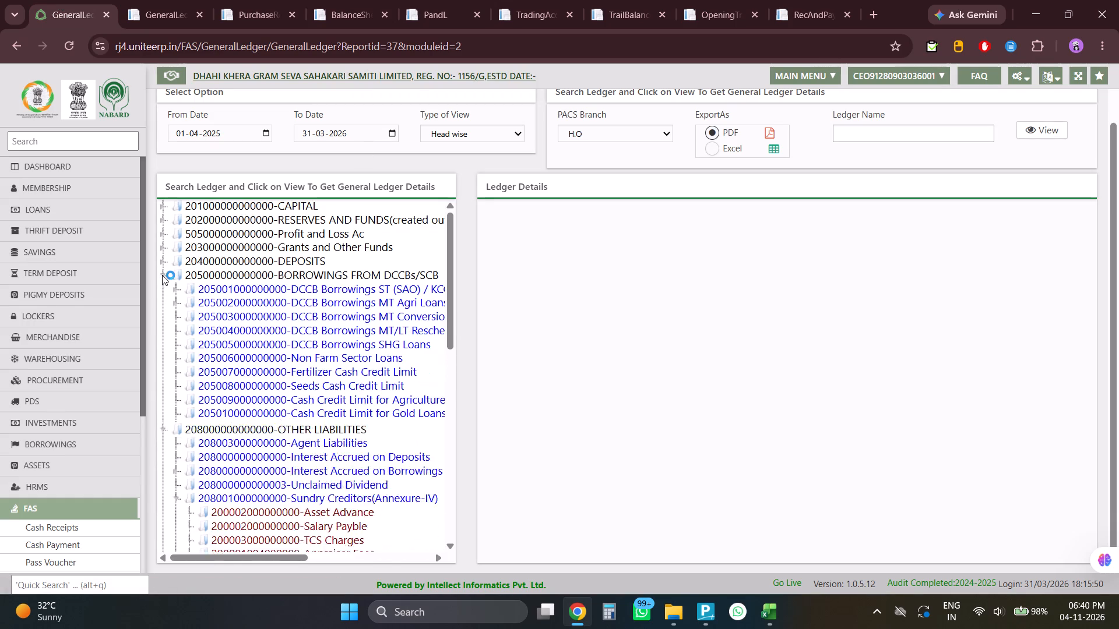
pyautogui.click(170, 293)
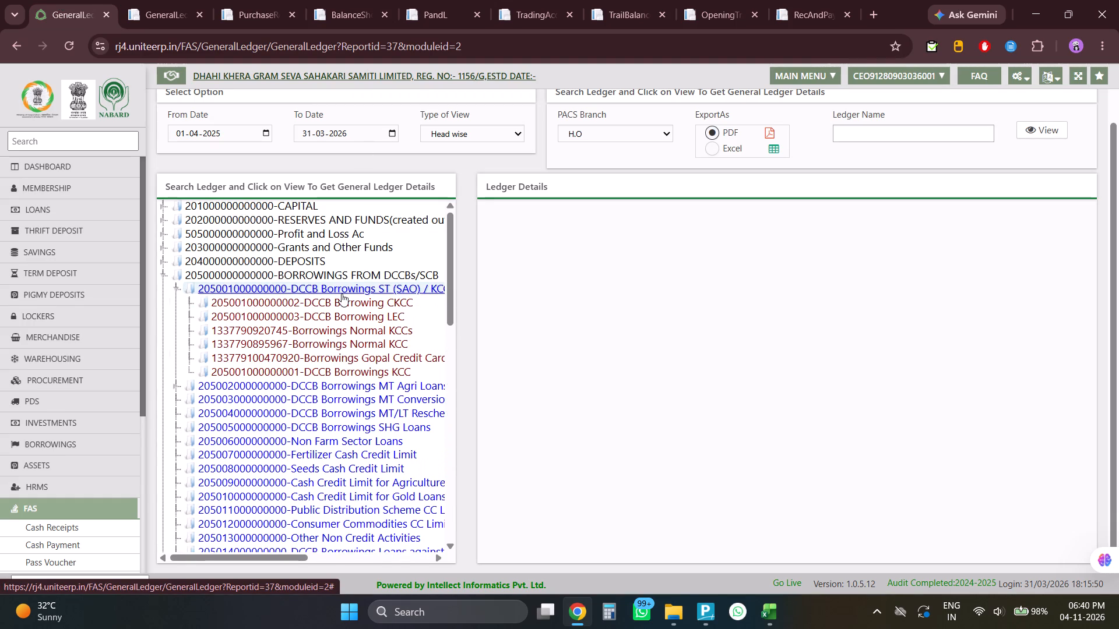
pyautogui.tripleClick(342, 294)
pyautogui.click(342, 294)
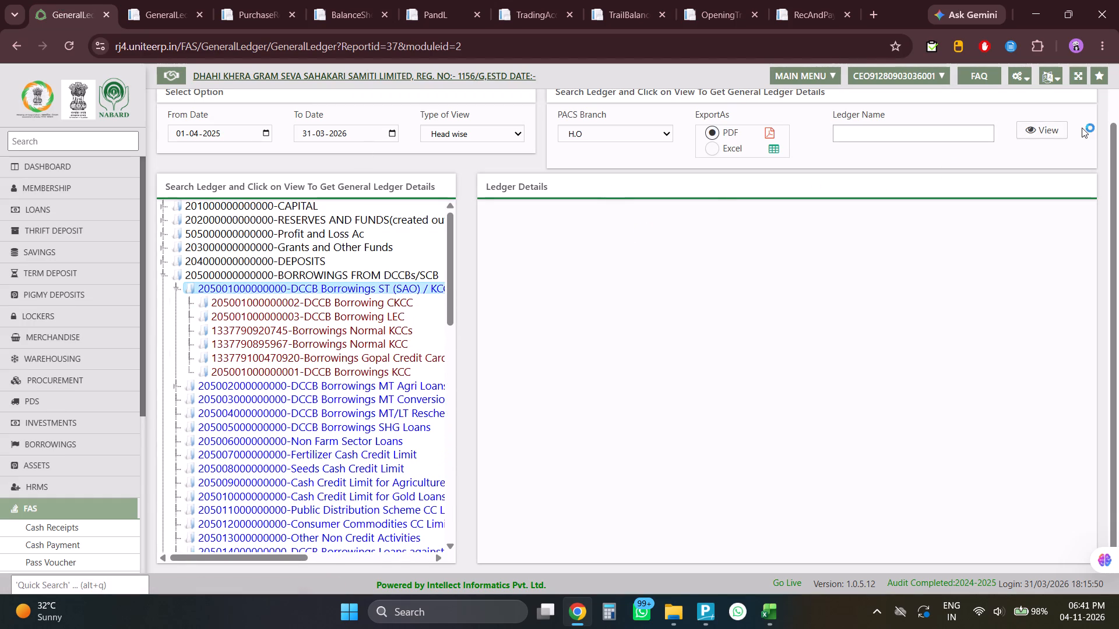
pyautogui.click(1082, 128)
pyautogui.click(1055, 133)
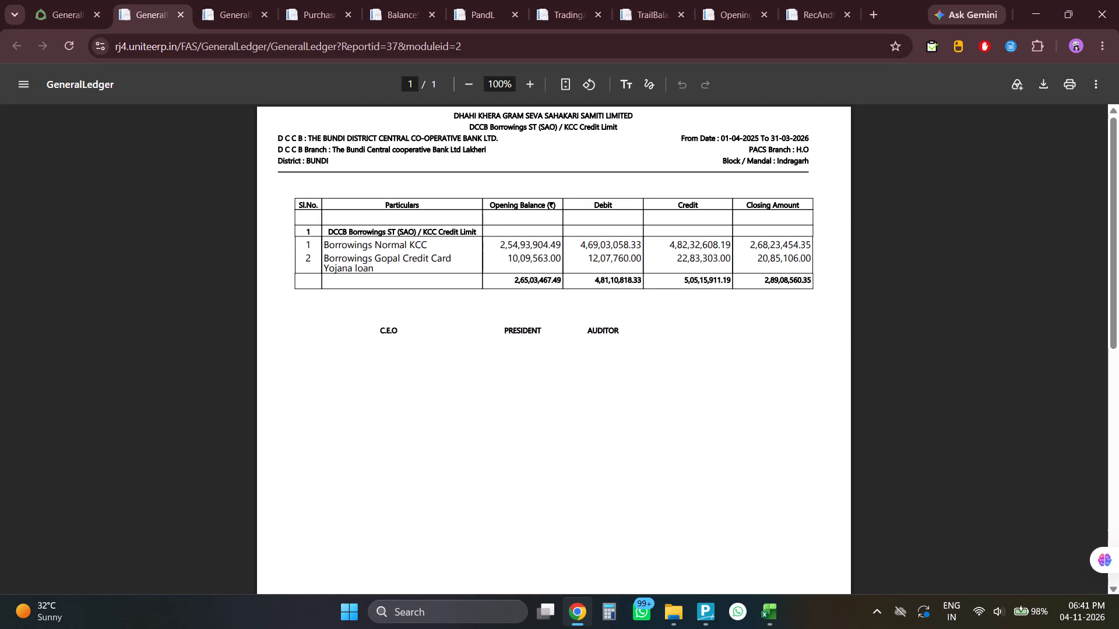
# Compare the report's Borrowings Normal KCC and Gopal Credit Card closing amounts with the main, pashupalan and GCC closing totals on the BRS sheet.
pyautogui.hotkey('alt', 'Tab')
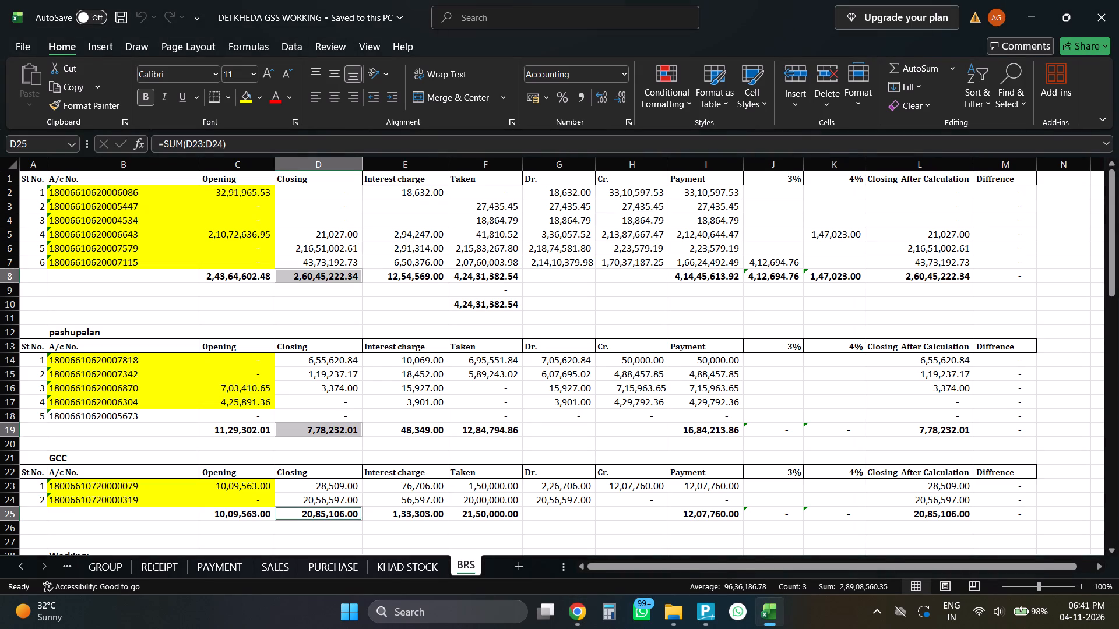
pyautogui.click(347, 423)
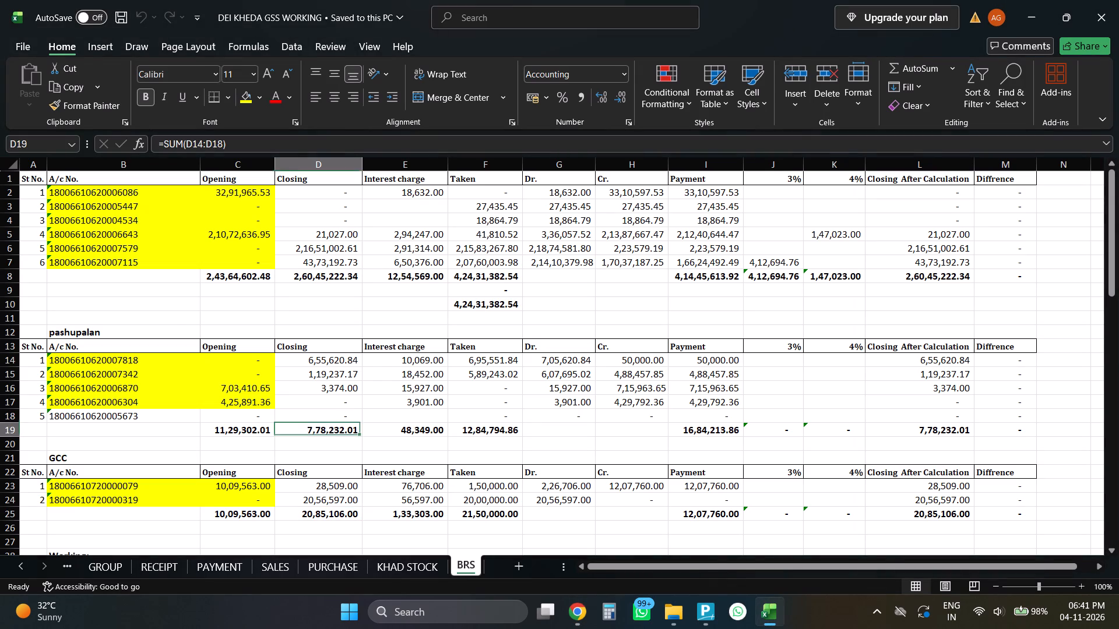
pyautogui.keyDown('ctrl'); pyautogui.click(323, 277); pyautogui.keyUp('ctrl')
pyautogui.hotkey('alt', 'Tab')
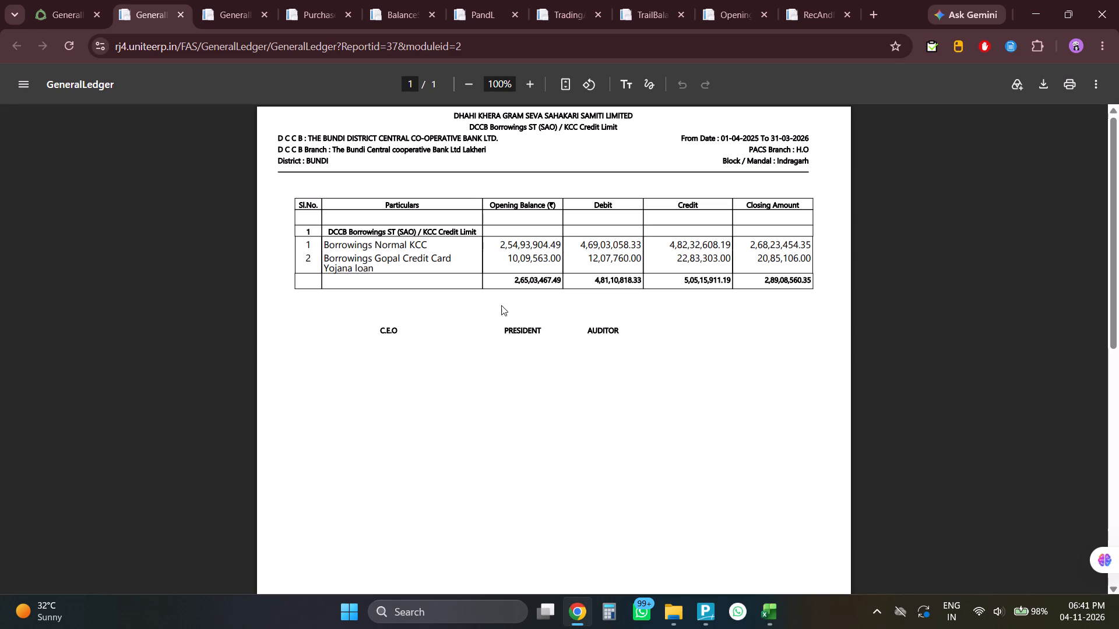
pyautogui.moveTo(751, 246); pyautogui.dragTo(833, 241)
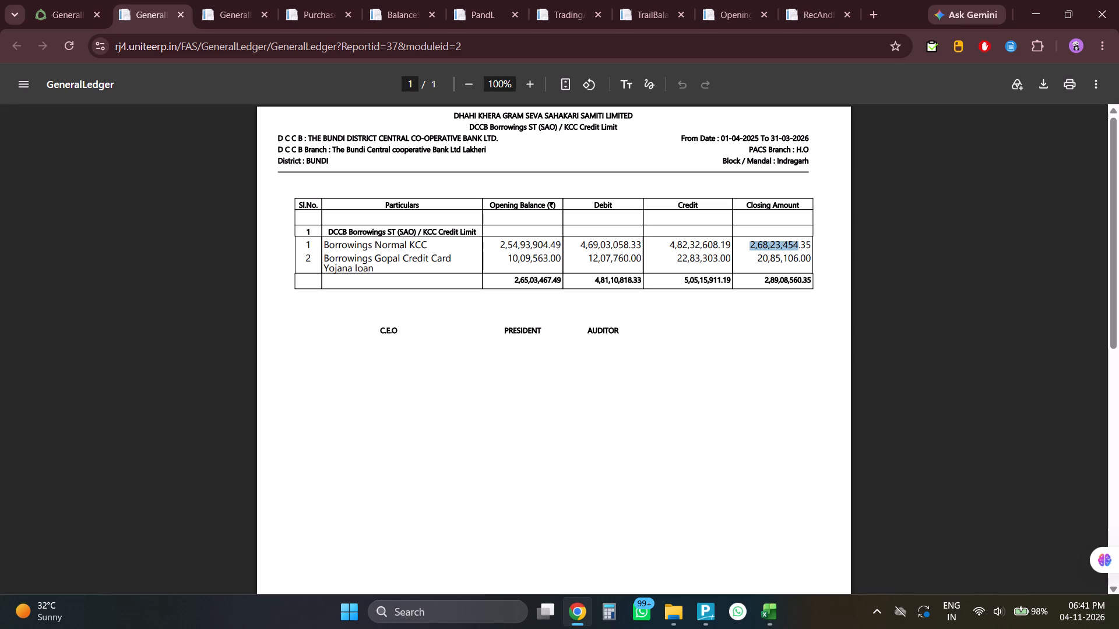
pyautogui.moveTo(761, 259); pyautogui.dragTo(835, 252)
pyautogui.hotkey('alt', 'Tab')
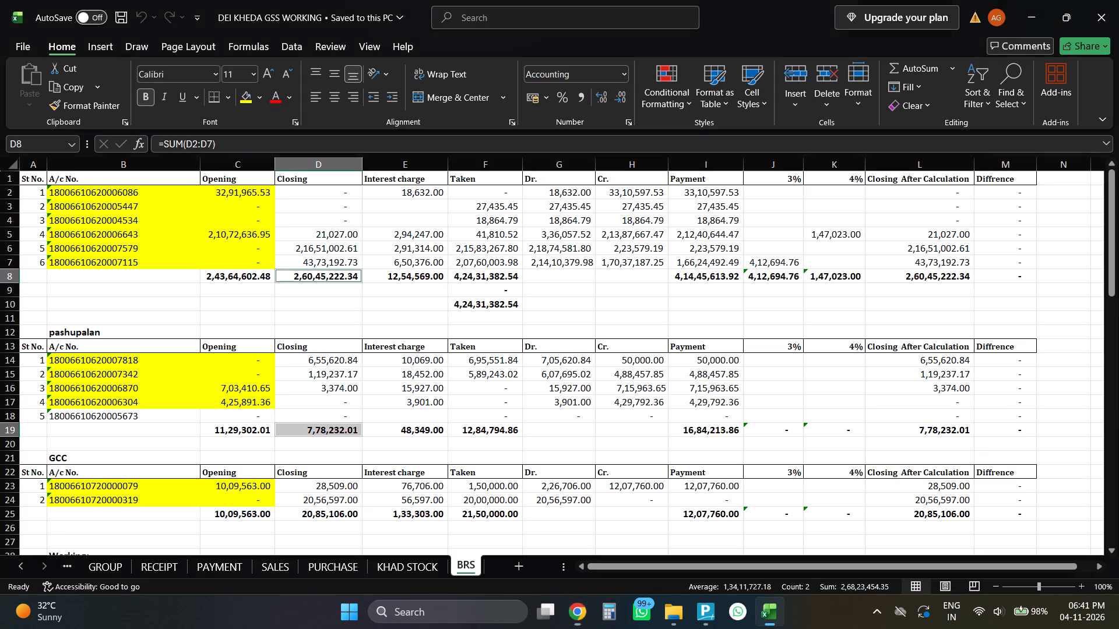
pyautogui.hotkey('alt', 'Tab')
pyautogui.hotkey('alt', 'Tab')
pyautogui.keyDown('ctrl'); pyautogui.click(332, 510); pyautogui.keyUp('ctrl')
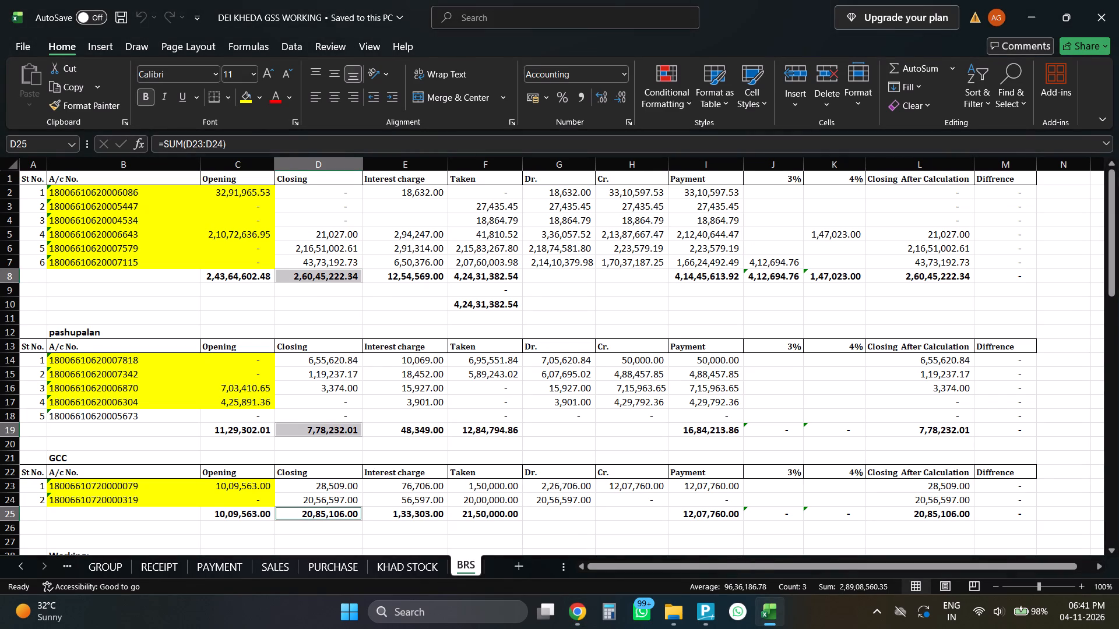
pyautogui.hotkey('alt', 'Tab')
# Generate the General Ledger report for Other Borrowings from DCCB / SCB and check the BANK LOAN ADJUSTMENT closing amount.
pyautogui.click(43, 6)
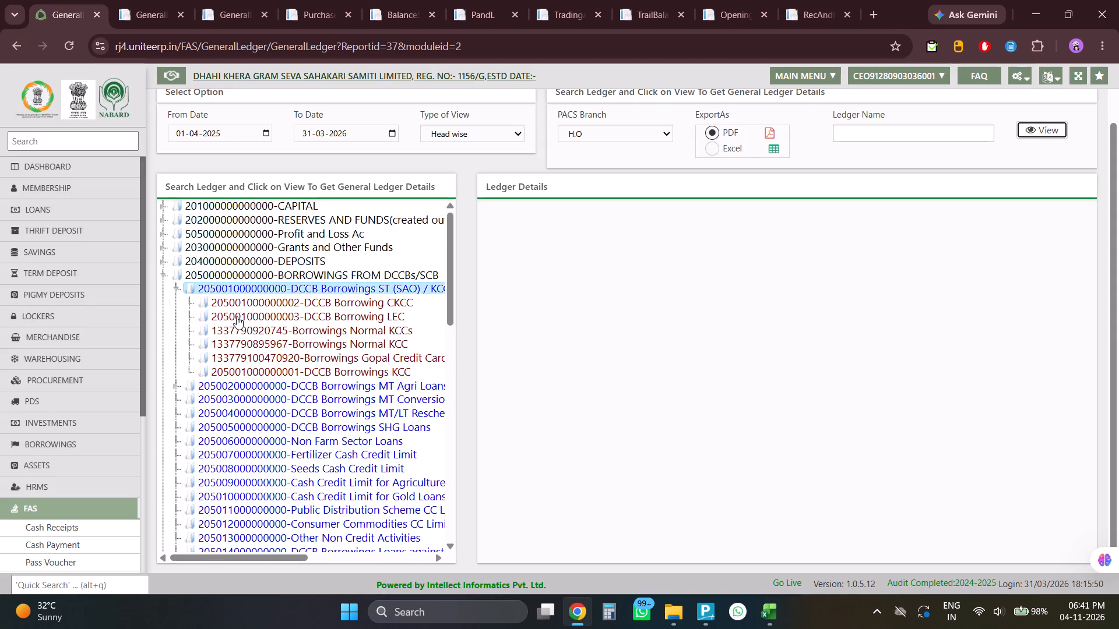
pyautogui.scroll(-4, 235, 421)
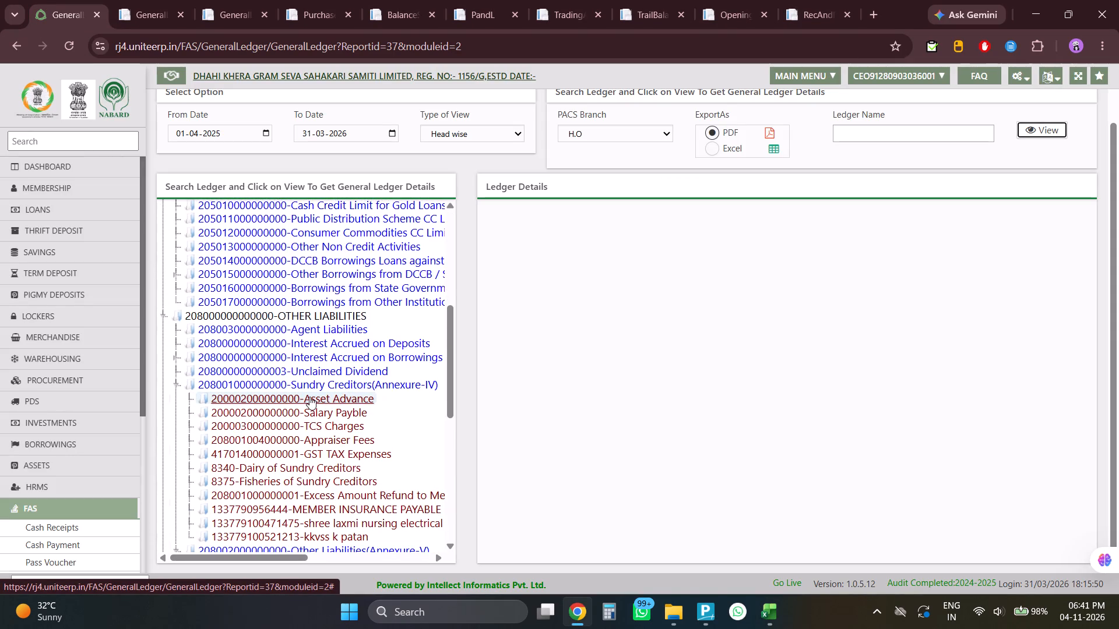
pyautogui.click(176, 270)
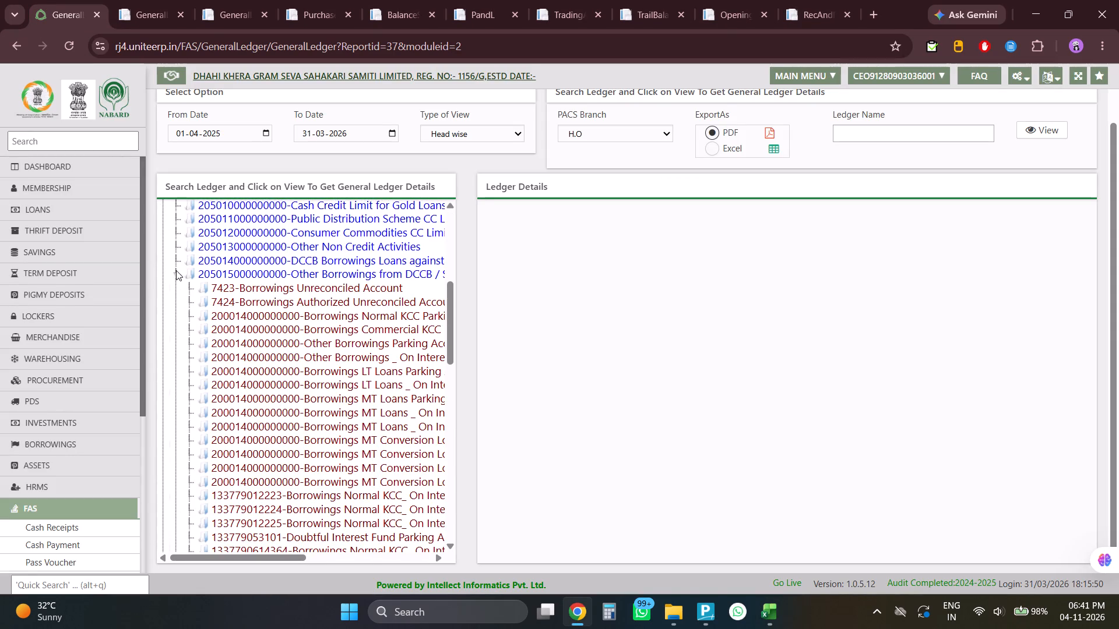
pyautogui.tripleClick(343, 271)
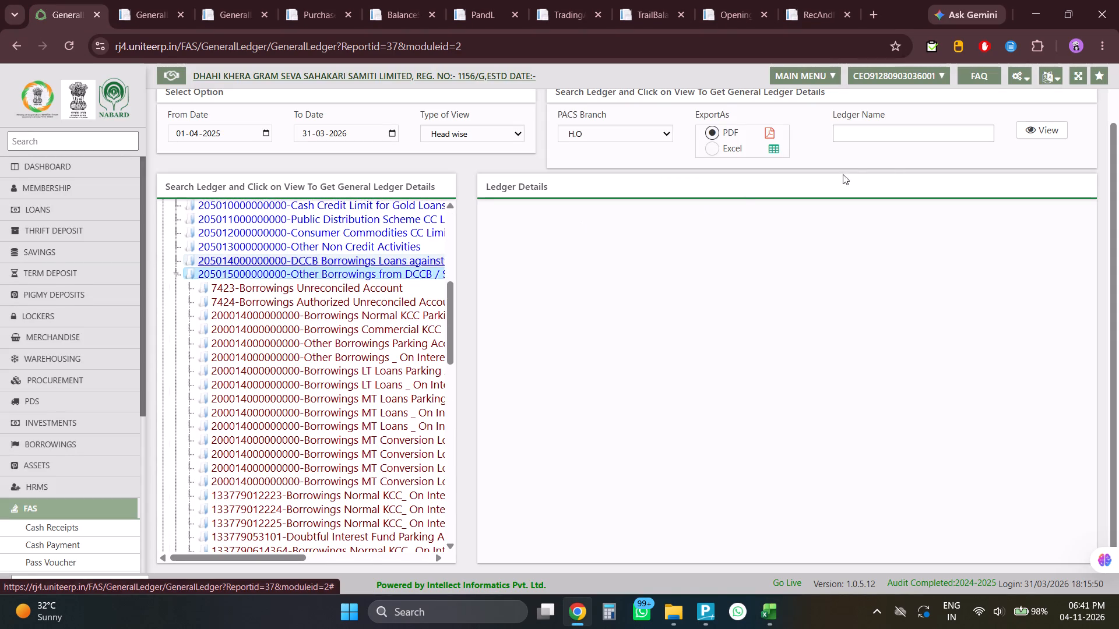
pyautogui.click(1061, 132)
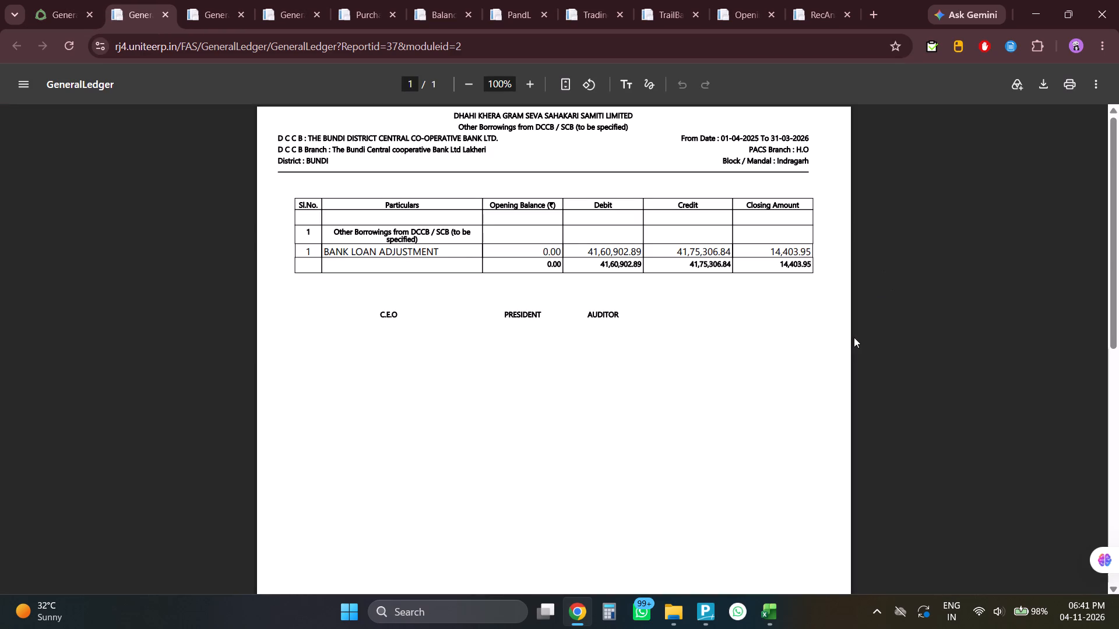
pyautogui.moveTo(764, 255); pyautogui.dragTo(838, 245)
# Start an Other Transfer voucher dated 31-03-2026 and add BANK LOAN ADJUSTMENT as a debit ledger.
pyautogui.click(64, 0)
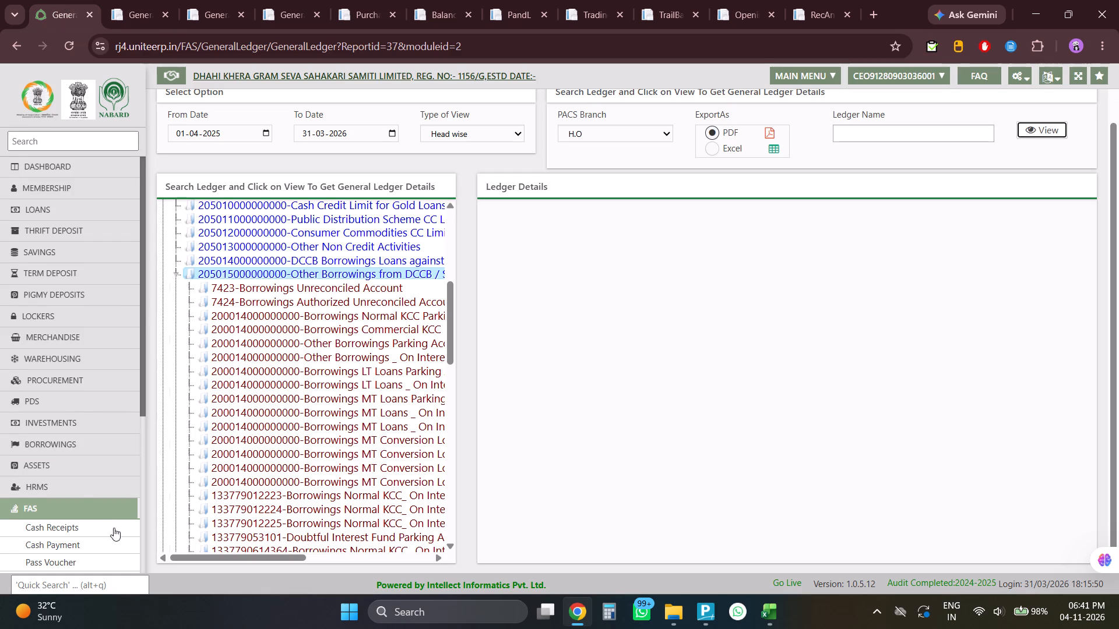
pyautogui.scroll(-6, 90, 498)
pyautogui.scroll(-1, 49, 350)
pyautogui.click(57, 345)
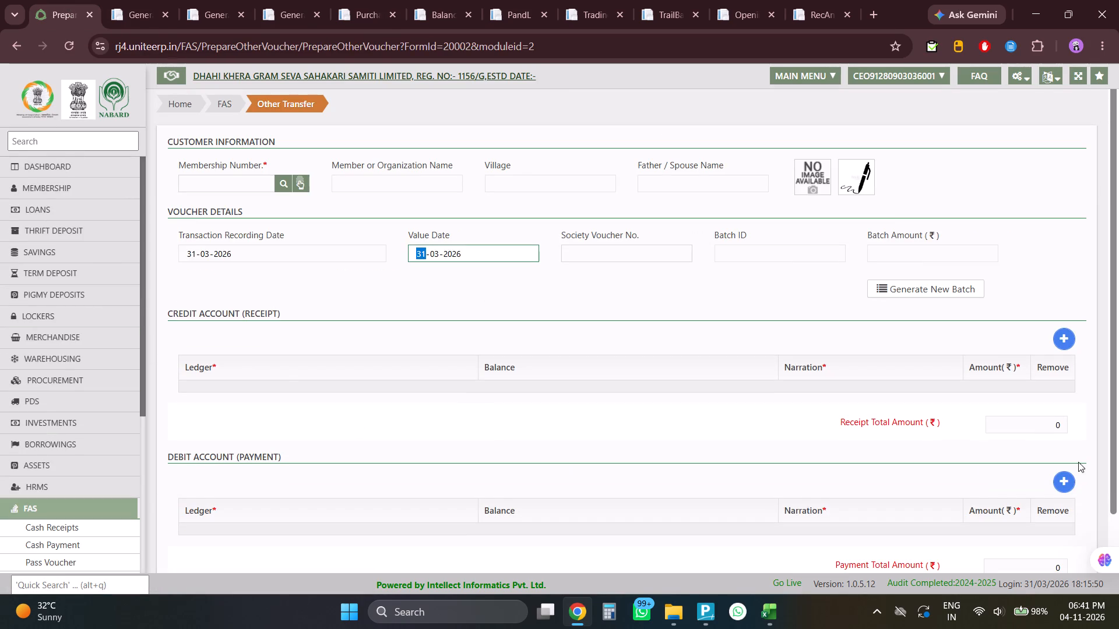
pyautogui.click(1071, 480)
pyautogui.scroll(-3, 1071, 480)
pyautogui.click(580, 366)
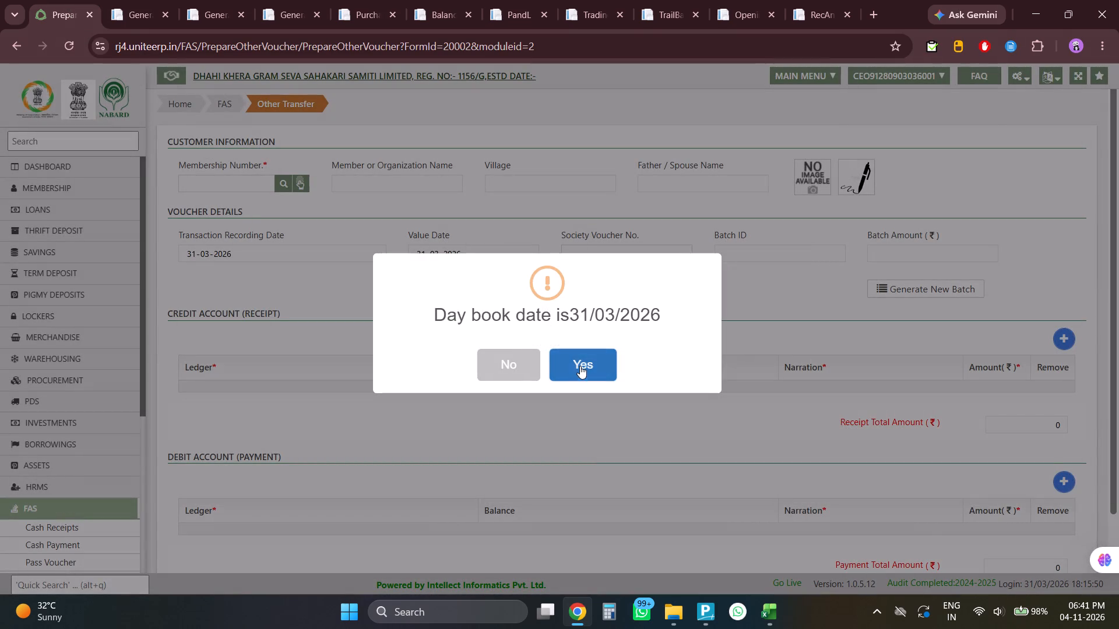
pyautogui.scroll(-5, 976, 366)
pyautogui.click(1069, 400)
pyautogui.click(325, 458)
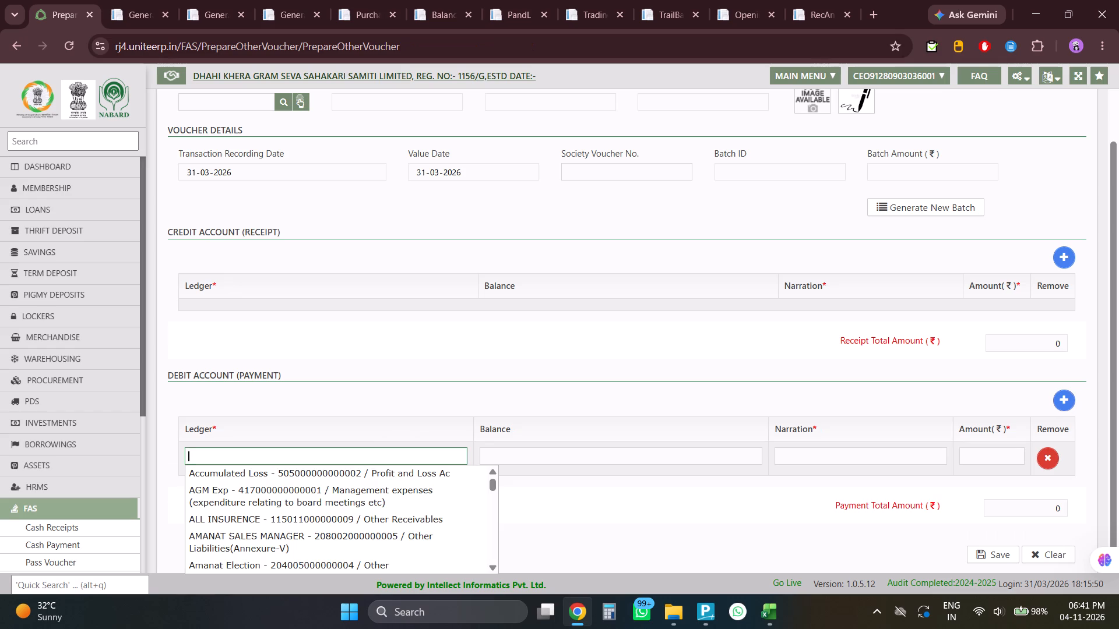
pyautogui.write('bank l')
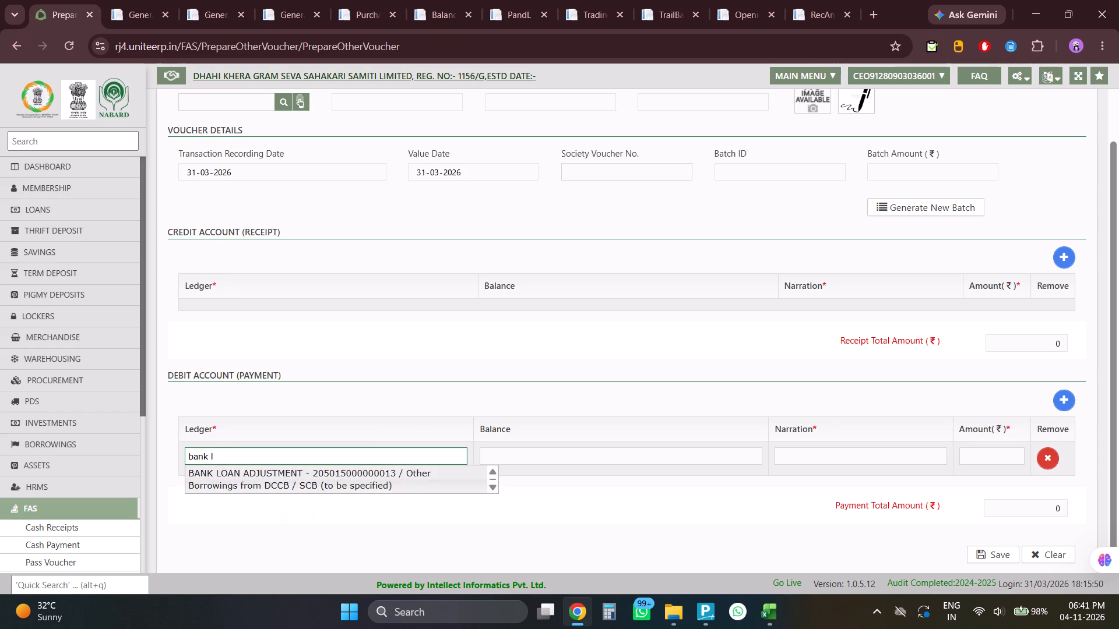
pyautogui.click(343, 480)
# Add Cash by PACS MGR Field as the voucher's credit ledger with an amount of 42790.74.
pyautogui.click(1065, 263)
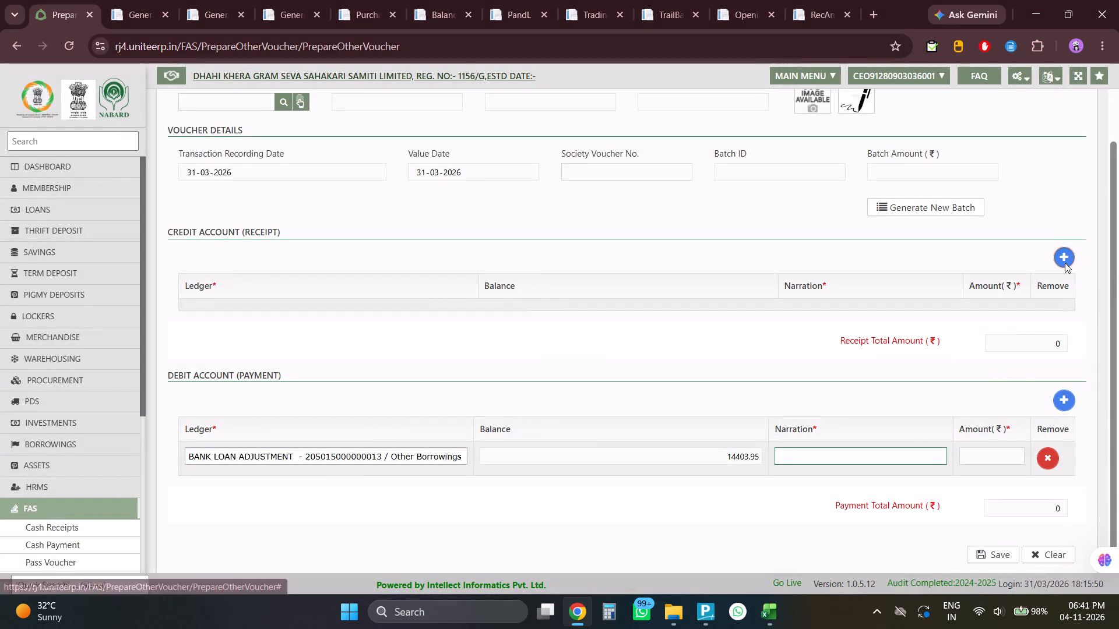
pyautogui.click(233, 317)
pyautogui.write('cas')
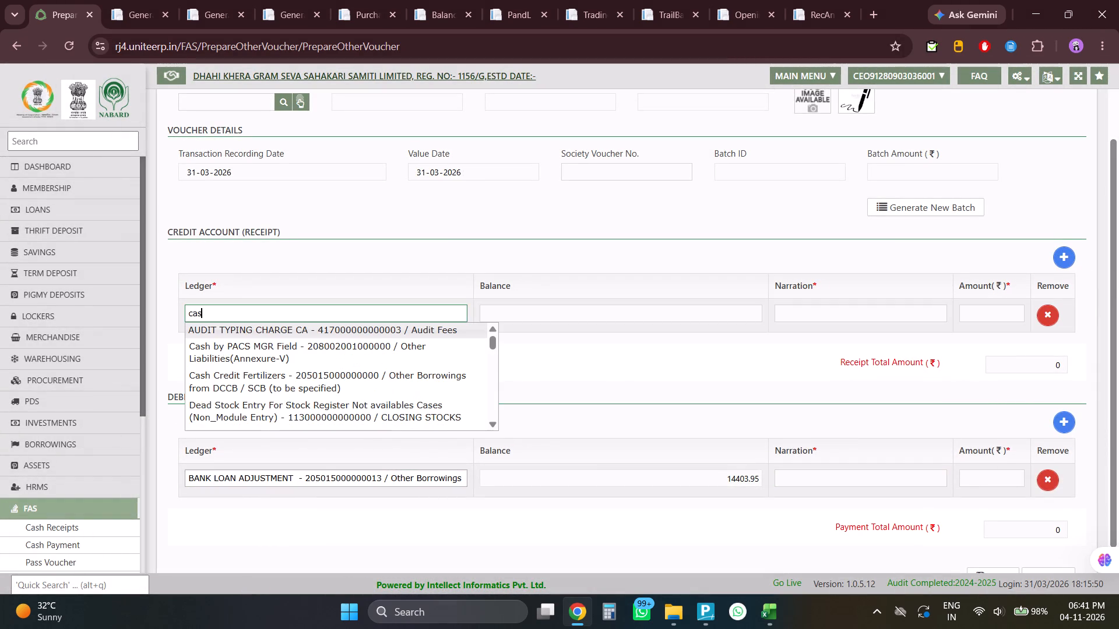
pyautogui.click(240, 334)
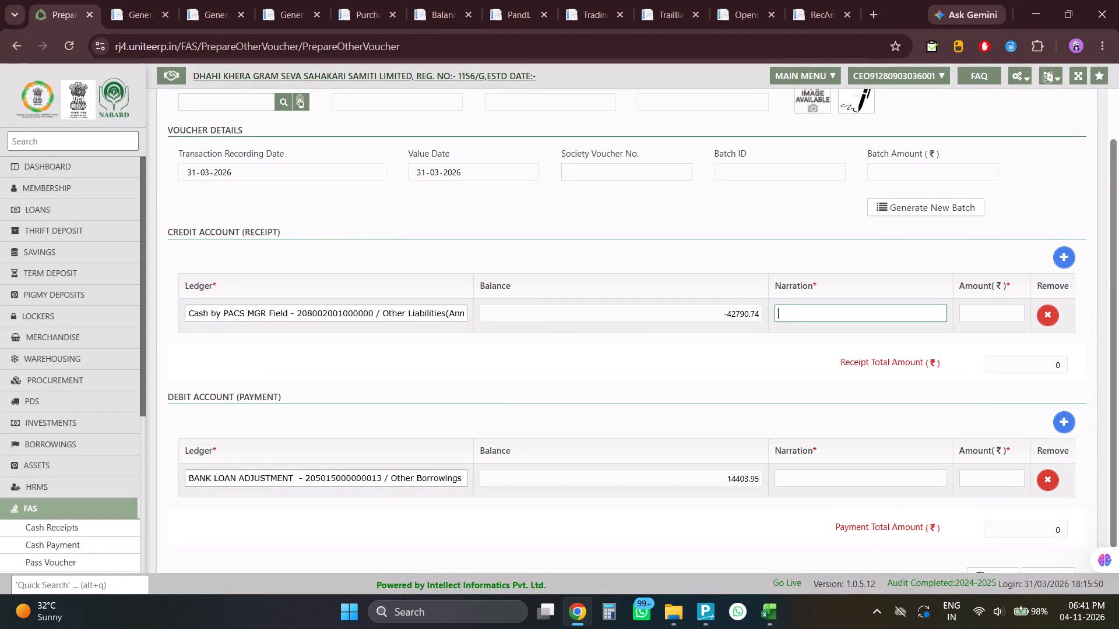
pyautogui.click(1000, 319)
pyautogui.write('42790.74')
pyautogui.click(798, 381)
# Set the BANK LOAN ADJUSTMENT debit amount to 14403.95.
pyautogui.scroll(-5, 798, 381)
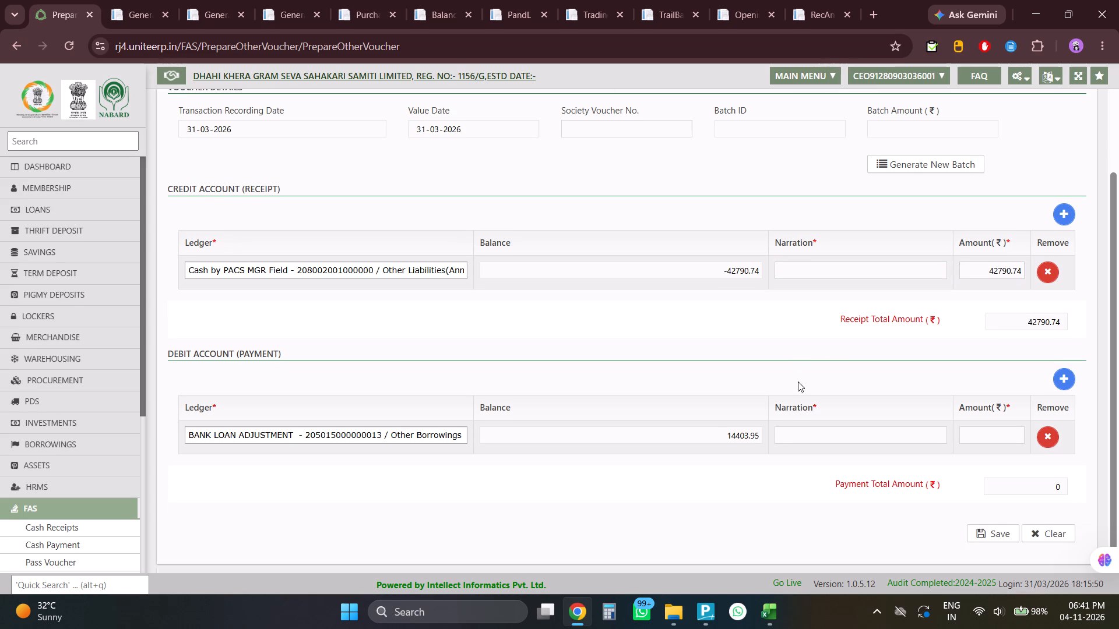
pyautogui.click(994, 437)
pyautogui.write('14403.95')
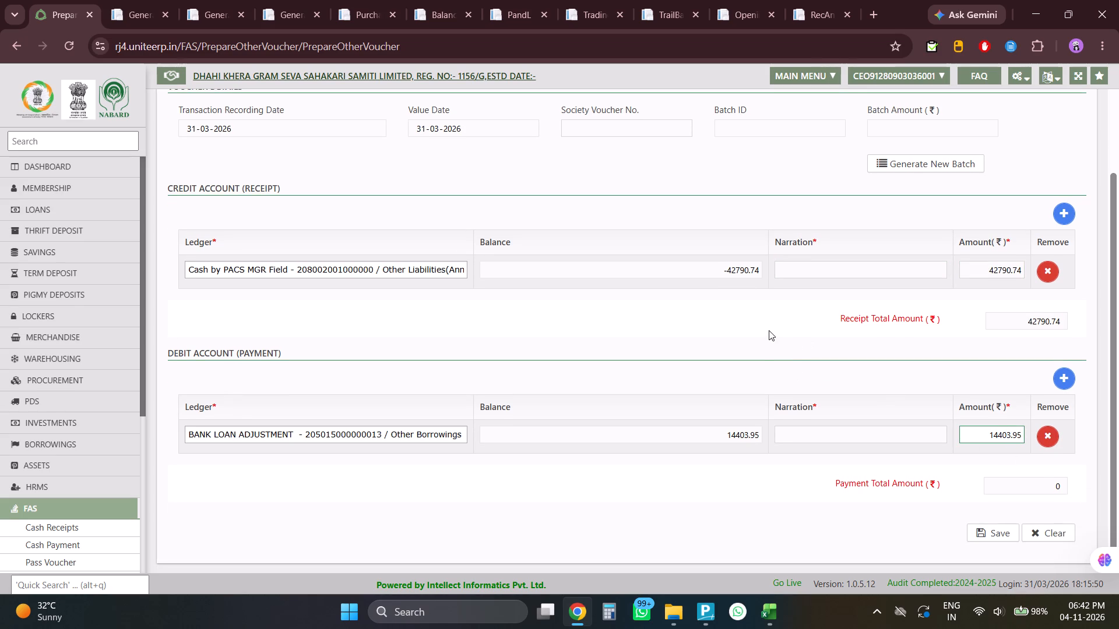
pyautogui.click(769, 330)
# Add INTEREST RECEIVED ON LOAN AND ADVANCE as a second debit ledger on the voucher.
pyautogui.click(1069, 384)
pyautogui.click(294, 439)
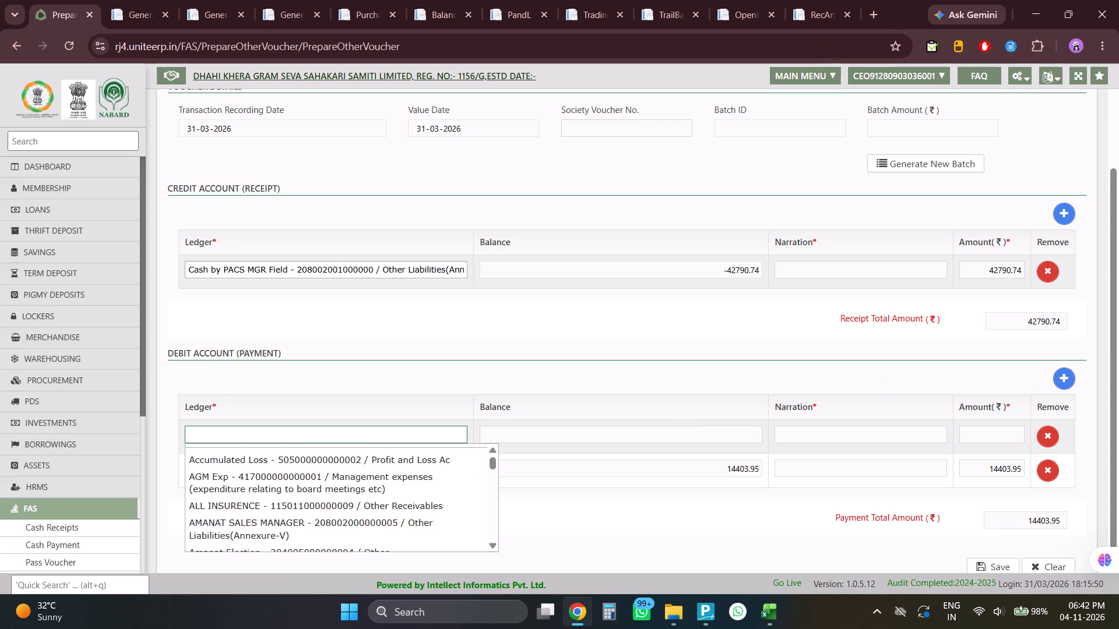
pyautogui.write('intt')
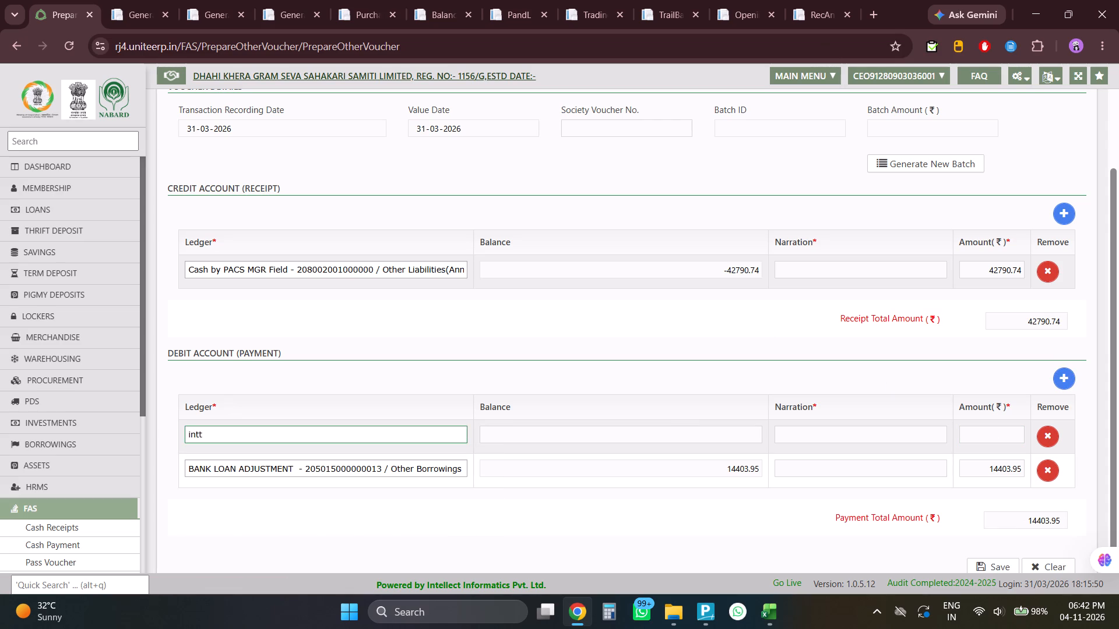
pyautogui.press('BackSpace')
pyautogui.write('erest re')
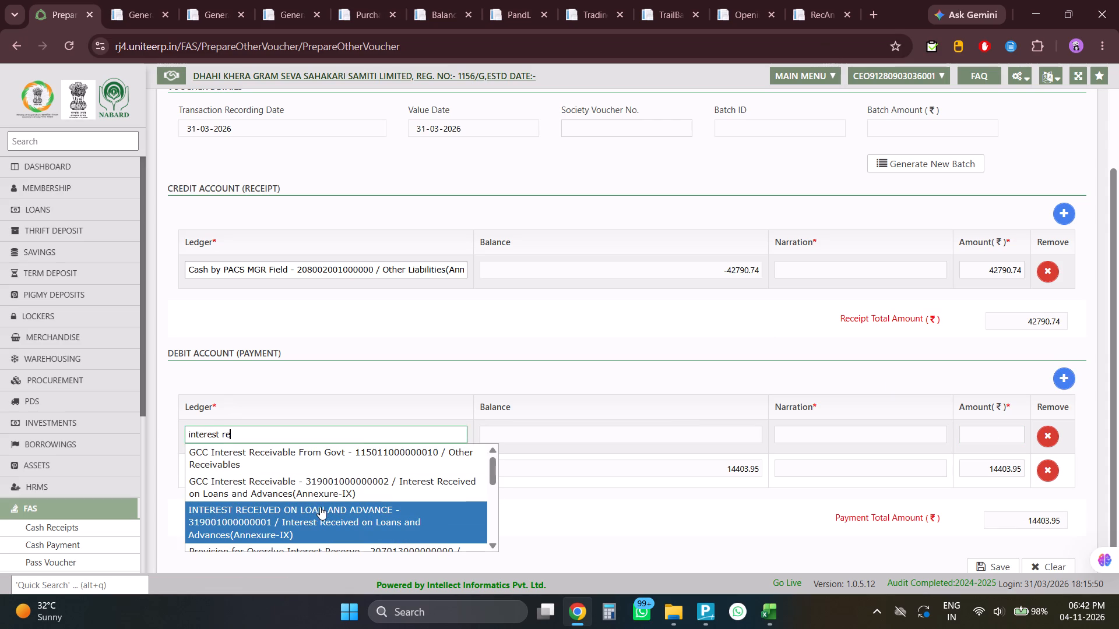
pyautogui.click(320, 507)
pyautogui.click(902, 359)
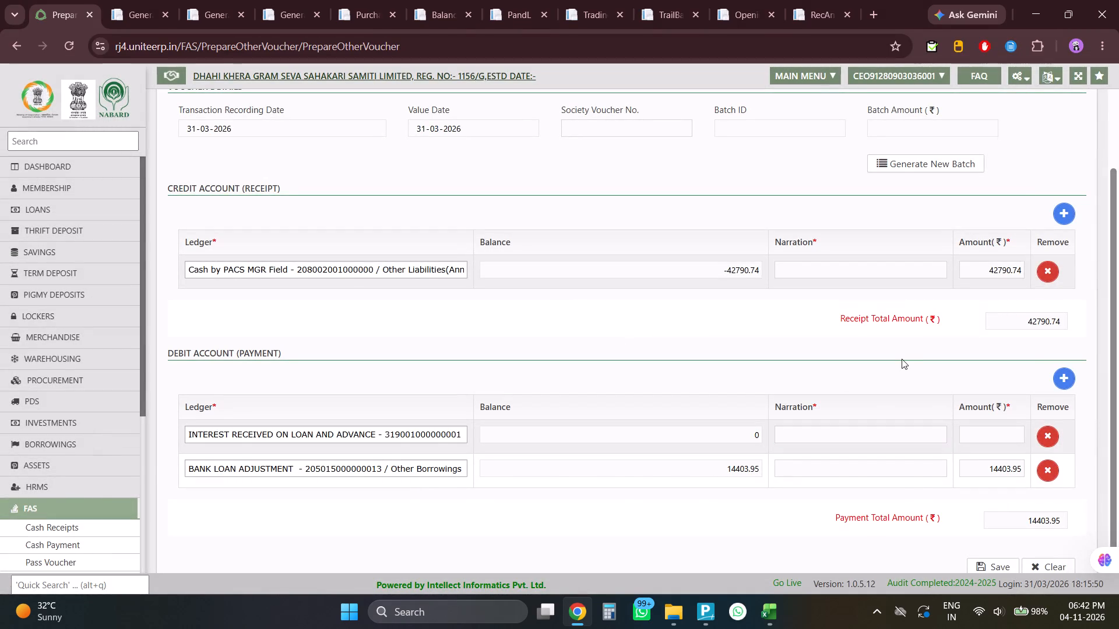
# In Excel, enter 42790.74 and 14403.95 in cells I41 and I42 of the BRS sheet, subtract them in I43 and copy the difference.
pyautogui.hotkey('alt', 'Tab')
pyautogui.scroll(-6, 720, 510)
pyautogui.click(674, 484)
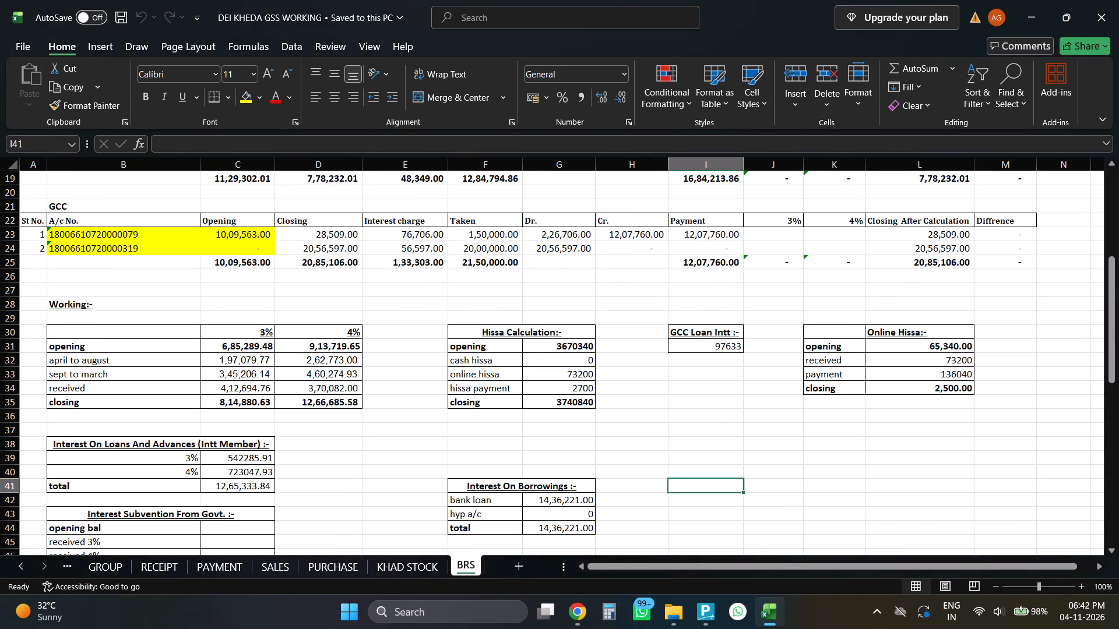
pyautogui.hotkey('alt', 'Tab')
pyautogui.hotkey('alt', 'Tab')
pyautogui.write('42790.74')
pyautogui.press('Return')
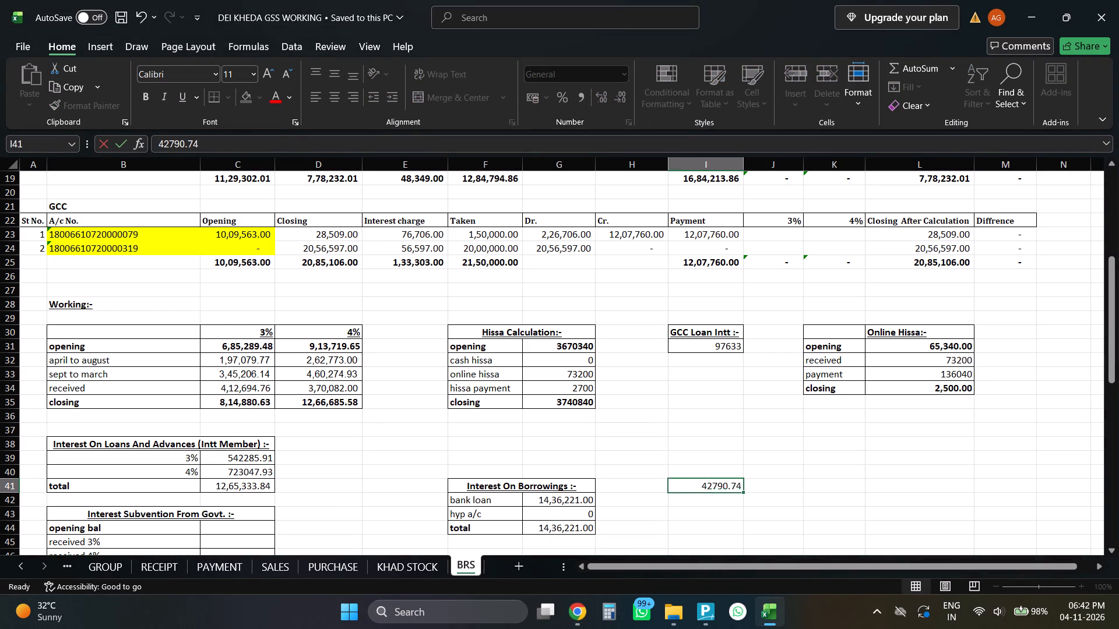
pyautogui.hotkey('alt', 'Tab')
pyautogui.hotkey('alt', 'Tab')
pyautogui.write('14403.95')
pyautogui.press('Return')
pyautogui.press('+')
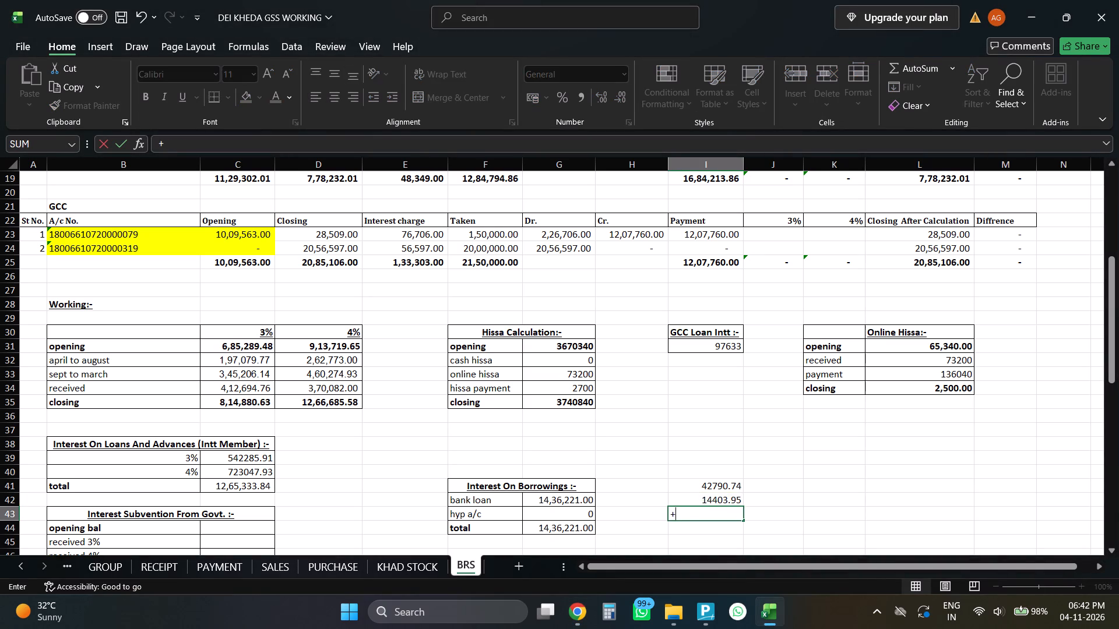
pyautogui.press('Up')
pyautogui.press('Up')
pyautogui.press('-')
pyautogui.press('Up')
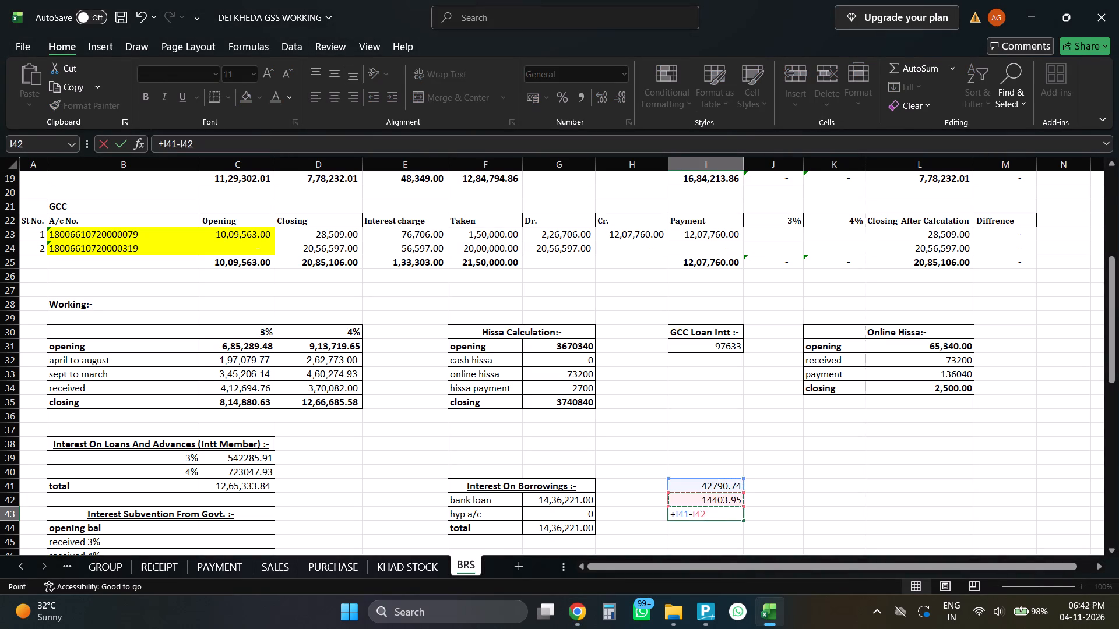
pyautogui.press('Return')
pyautogui.press('Up')
pyautogui.hotkey('ctrl', 'c')
# Back in Chrome, enter the copied difference, 28386.79, as the debit amount for INTEREST RECEIVED ON LOAN AND ADVANCE.
pyautogui.hotkey('alt', 'Tab')
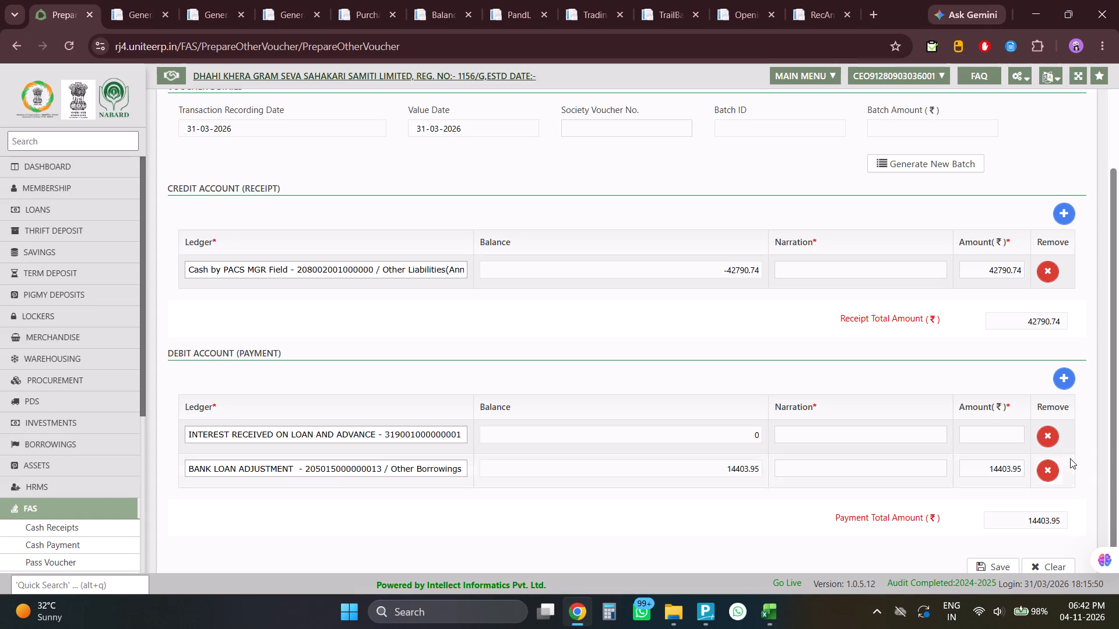
pyautogui.click(1007, 434)
pyautogui.hotkey('ctrl', 'v')
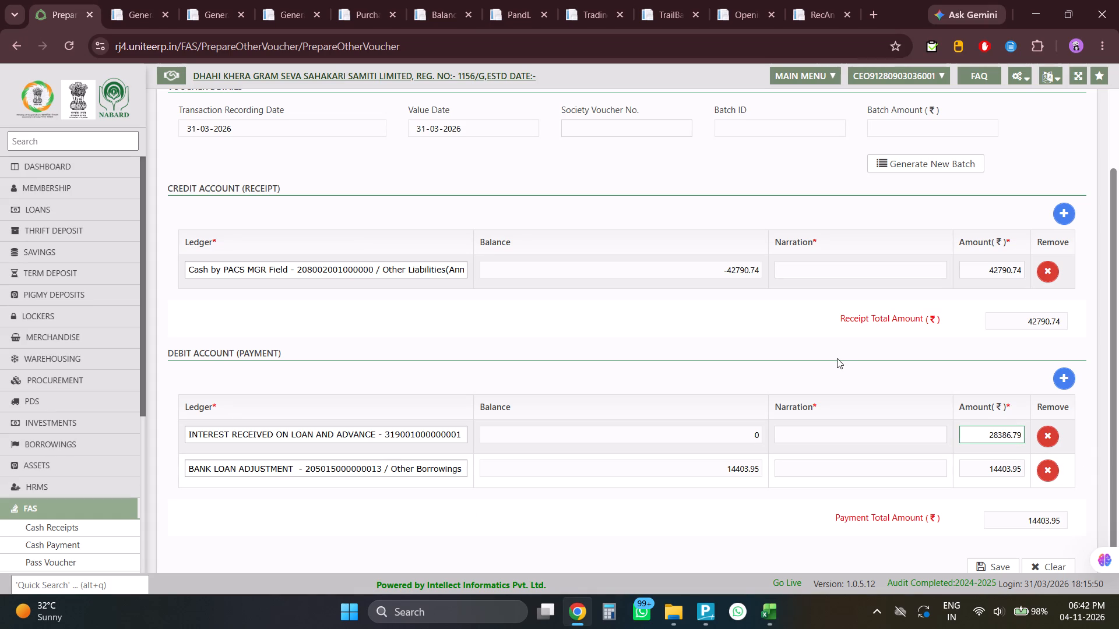
pyautogui.click(836, 358)
# Enter the narration "adjustment" on the credit line and save the transfer voucher with the 31/03/2026 day book date.
pyautogui.click(805, 260)
pyautogui.click(801, 269)
pyautogui.write('ad')
pyautogui.click(887, 302)
pyautogui.click(813, 303)
pyautogui.scroll(-8, 813, 303)
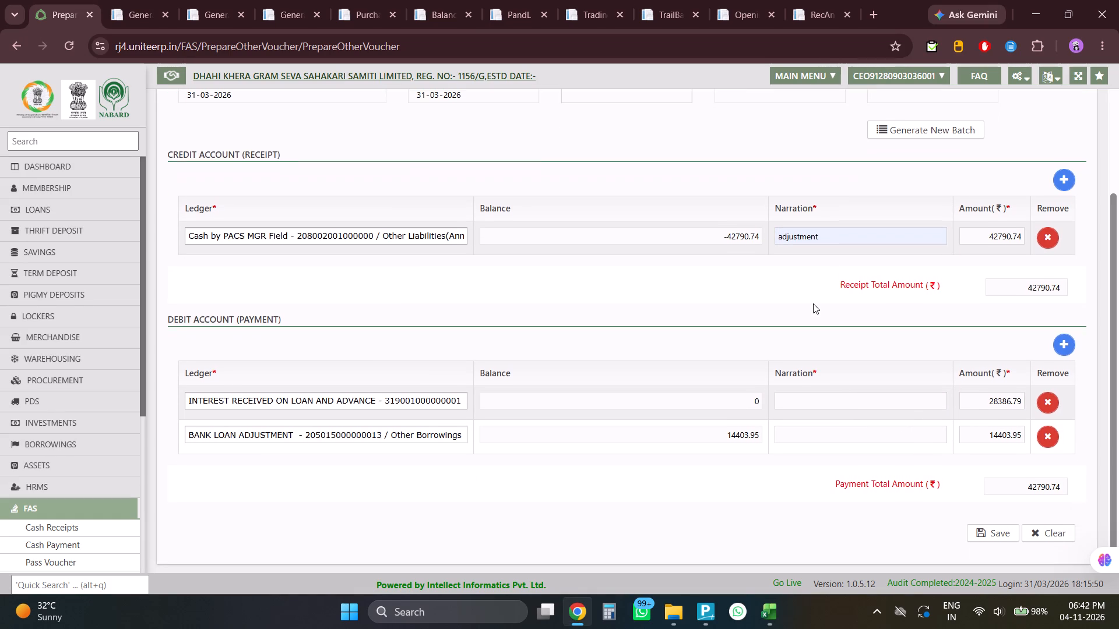
pyautogui.click(994, 539)
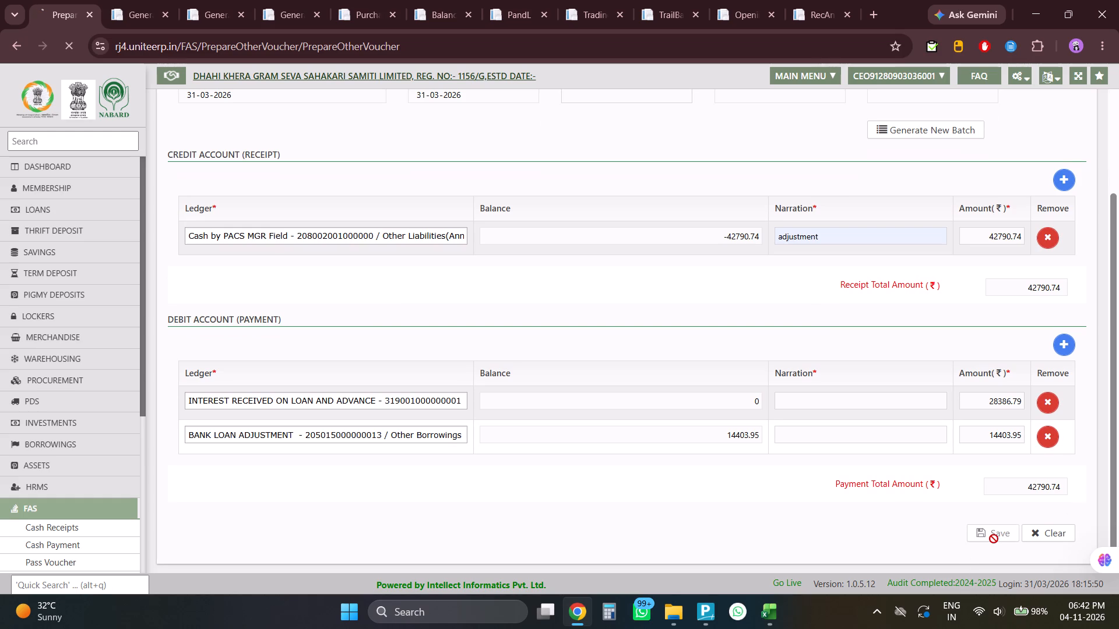
pyautogui.click(587, 365)
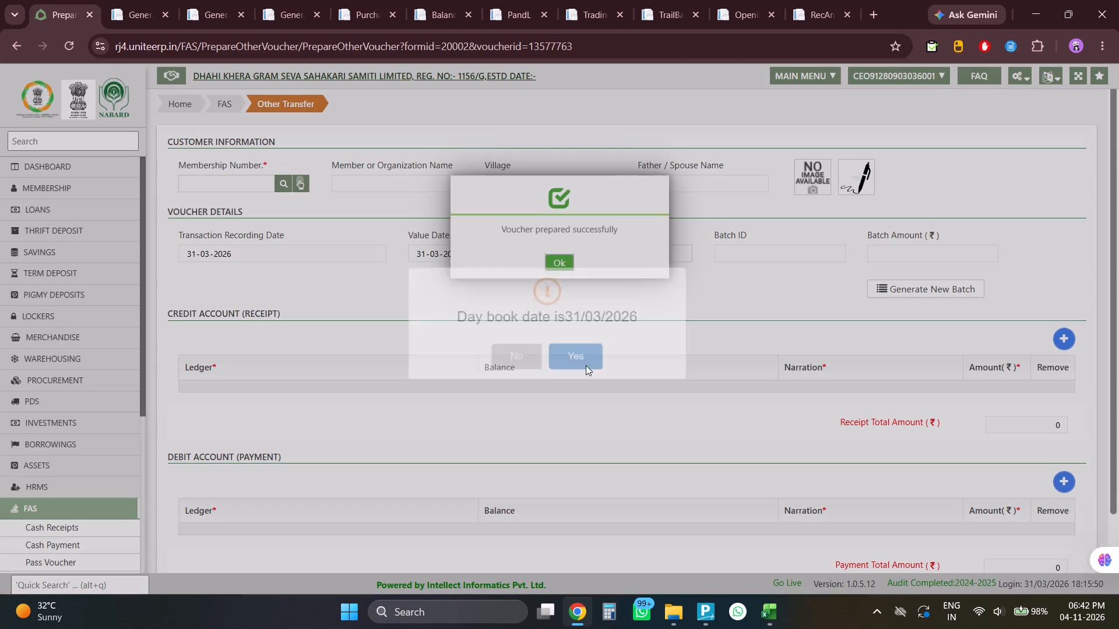
pyautogui.click(557, 263)
pyautogui.click(824, 508)
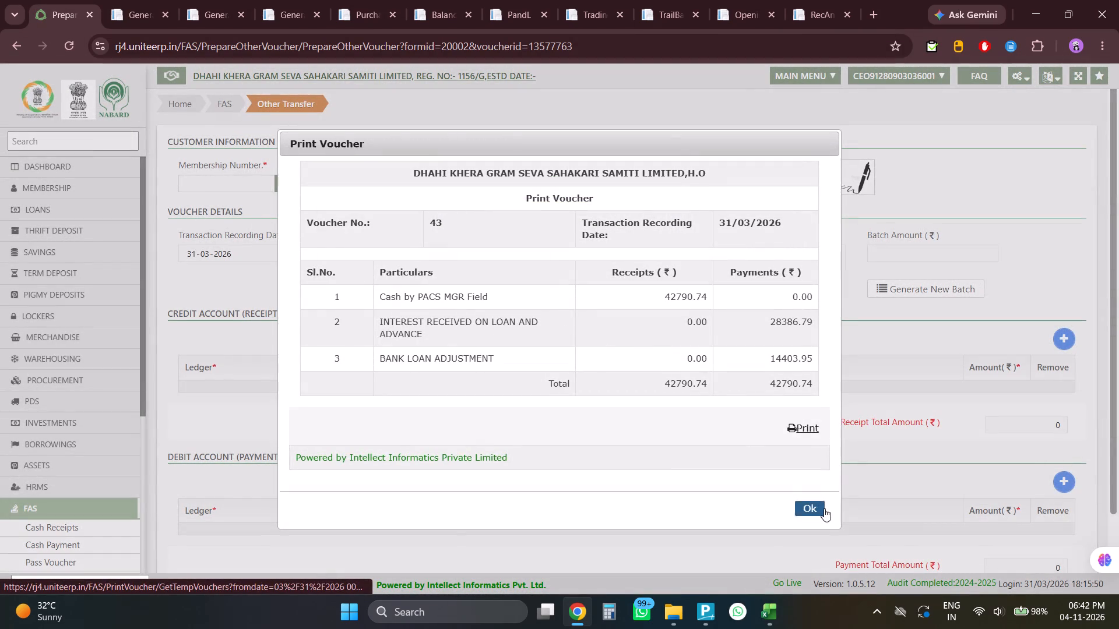
# List the pending vouchers for 31-03-2026 in Pass Voucher and post the prepared adjustment voucher.
pyautogui.click(39, 109)
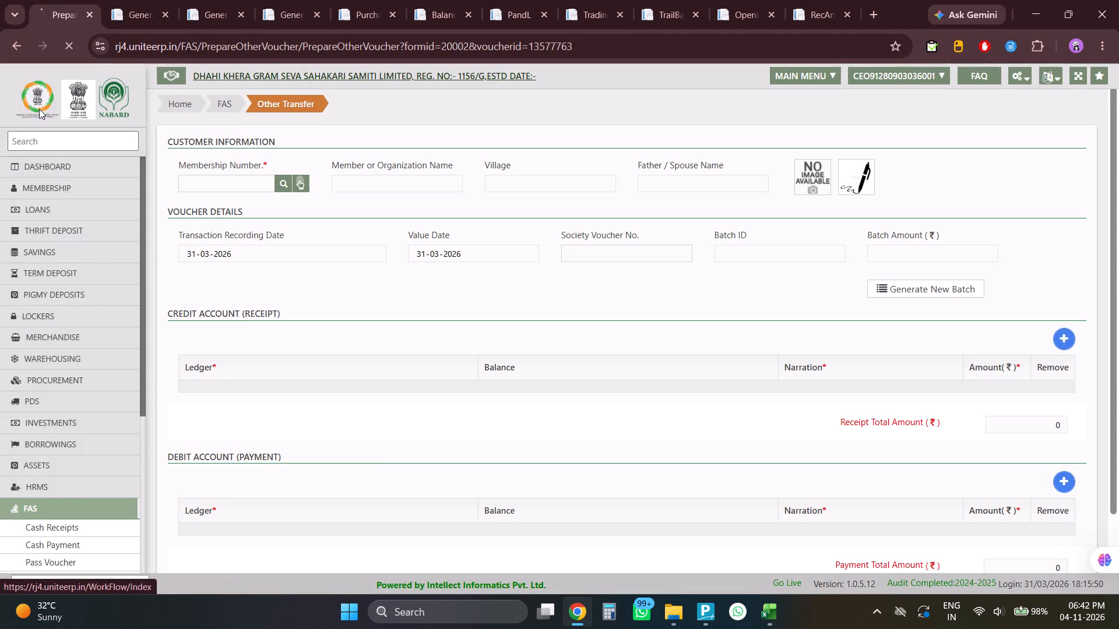
pyautogui.scroll(-5, 1048, 475)
pyautogui.click(822, 497)
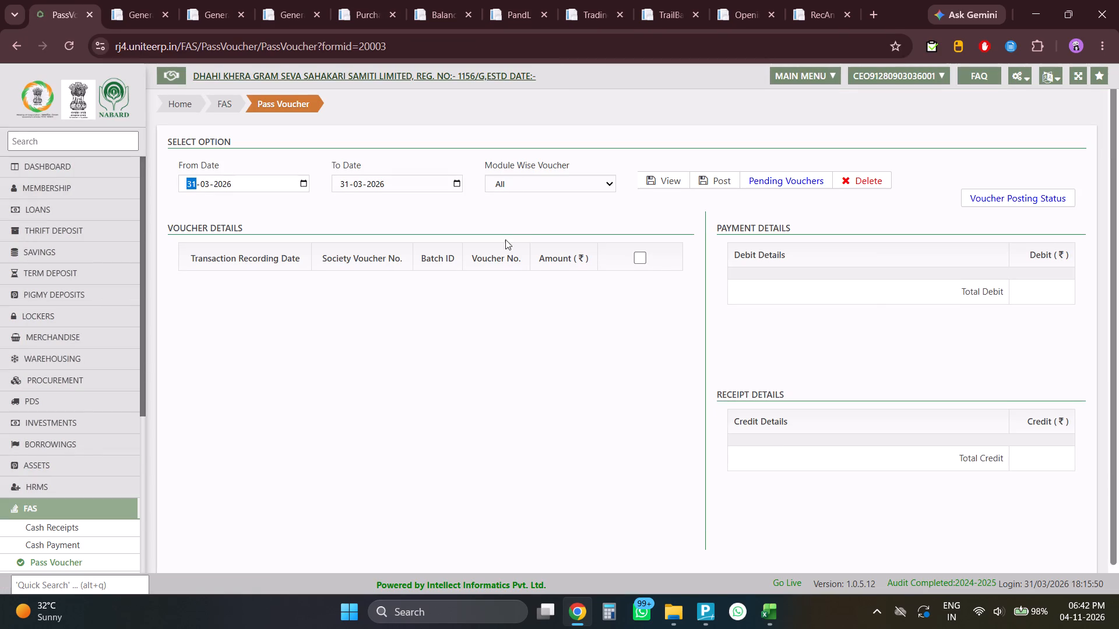
pyautogui.click(667, 175)
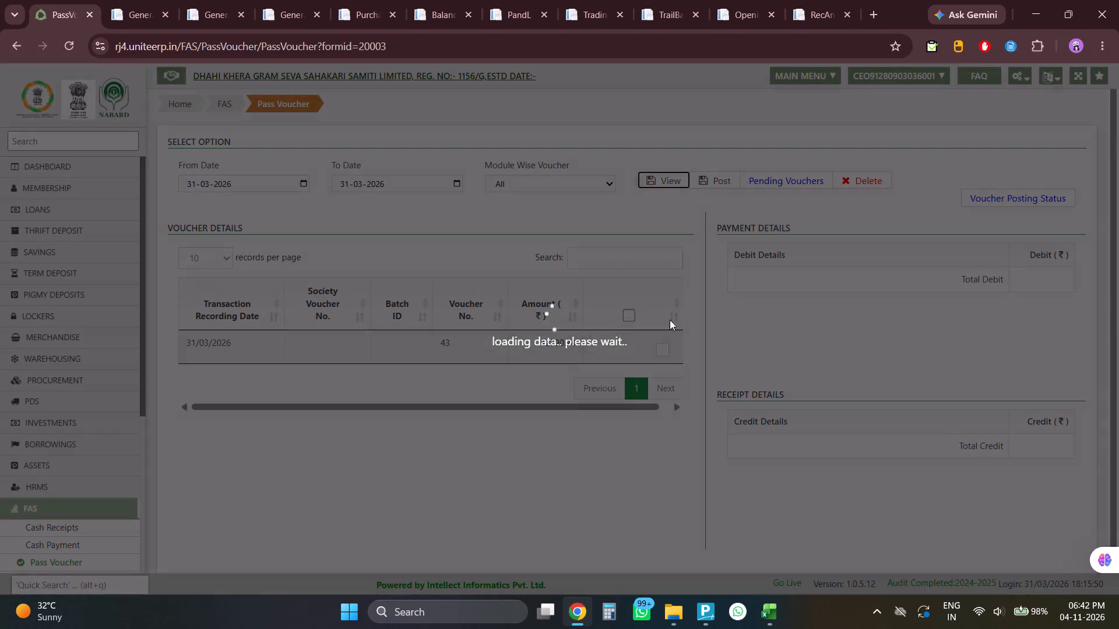
pyautogui.click(654, 351)
pyautogui.click(715, 174)
pyautogui.click(539, 351)
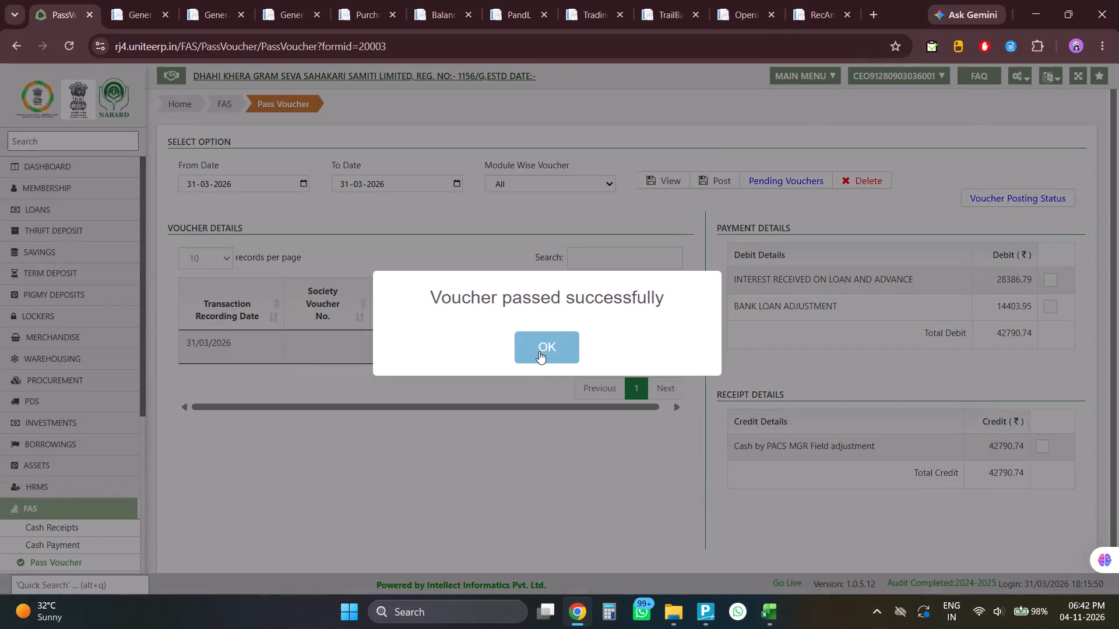
# Reload the balance sheet report and examine its liabilities and the ST (SAO) / KCC Loans and Other Loans amounts.
pyautogui.click(441, 0)
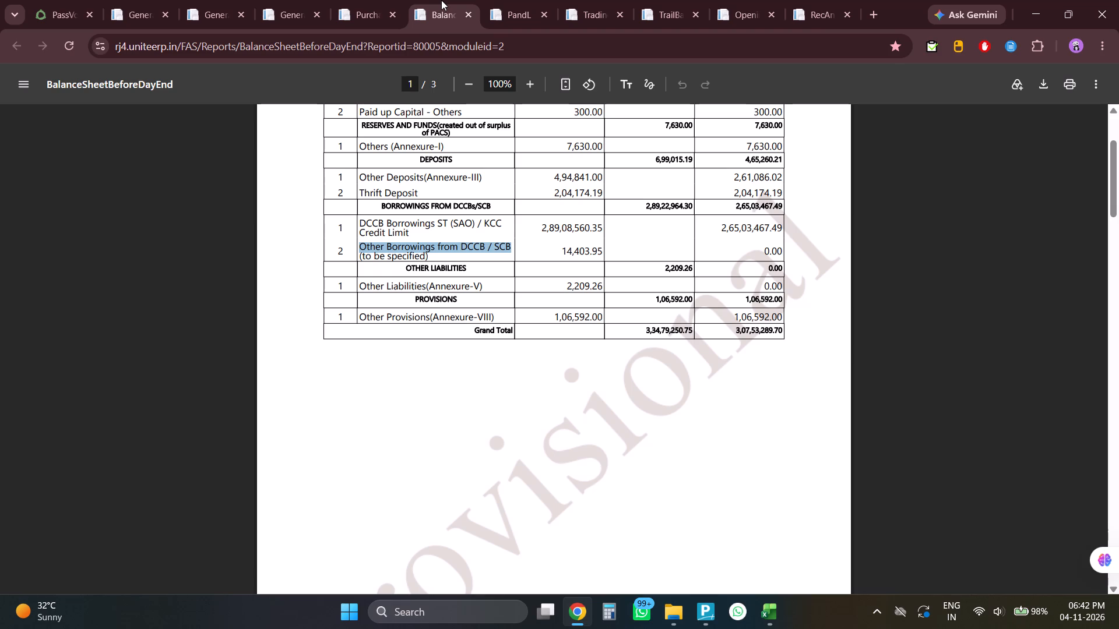
pyautogui.press('F5')
pyautogui.press('Return')
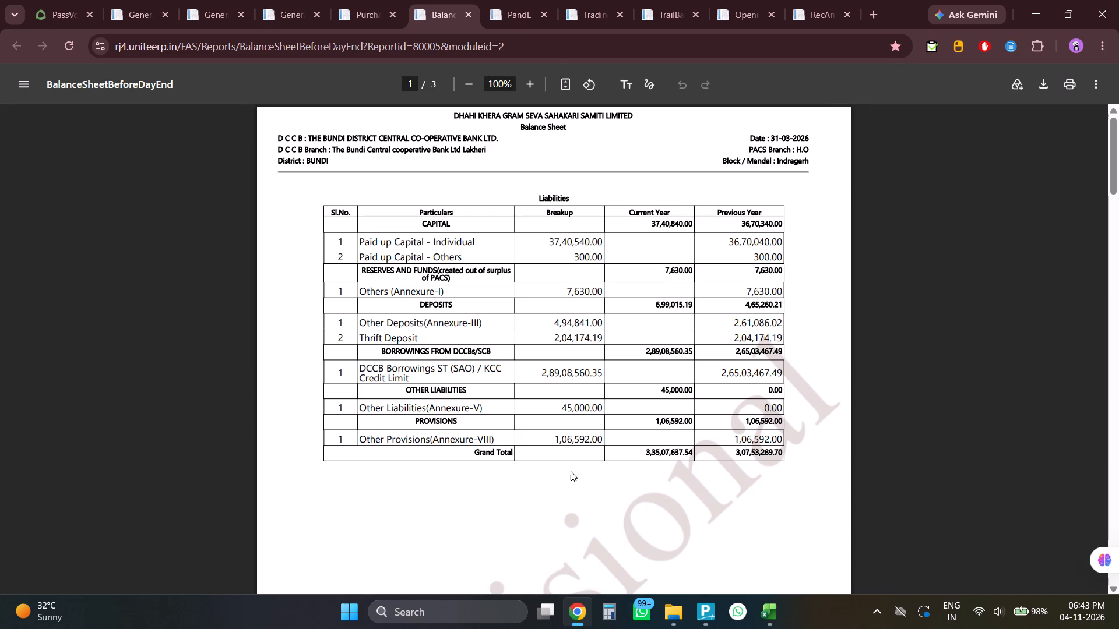
pyautogui.scroll(-15, 570, 471)
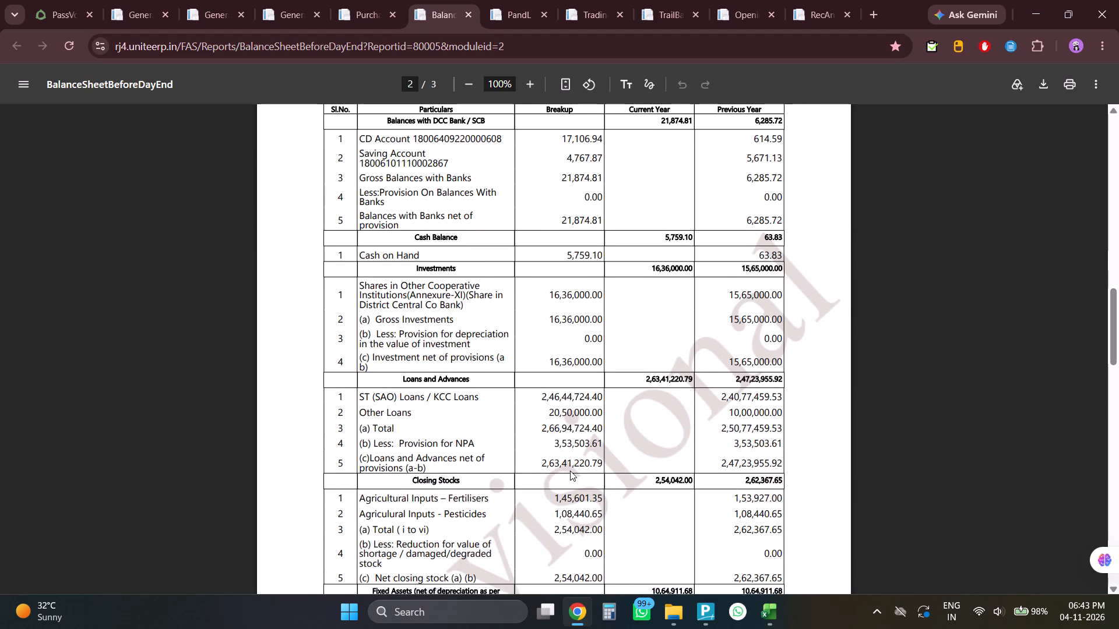
pyautogui.scroll(-2, 570, 471)
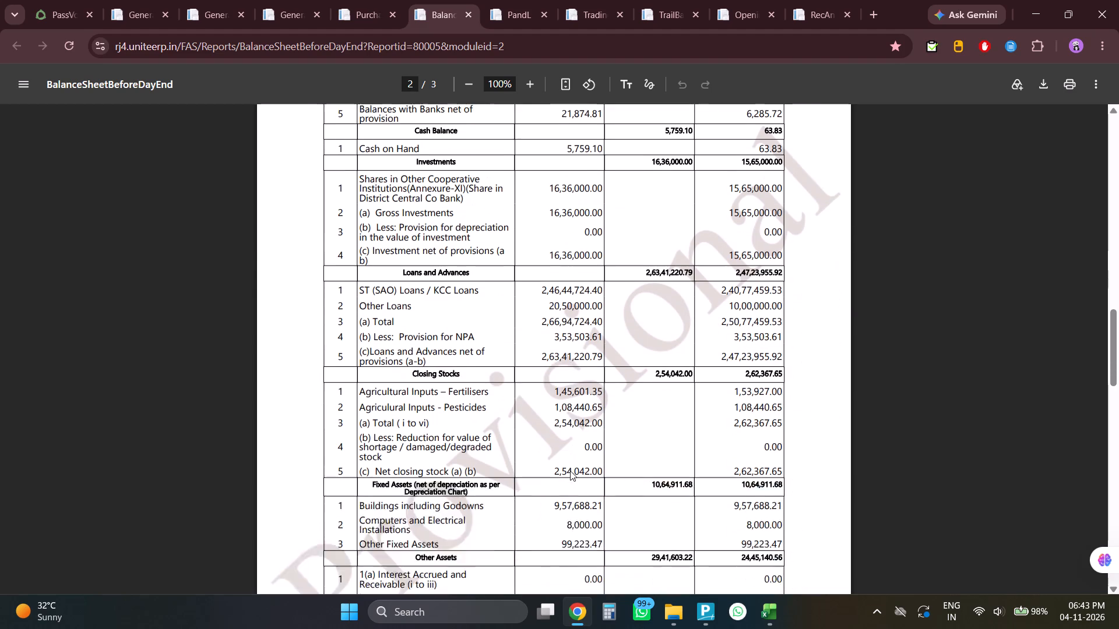
pyautogui.tripleClick(570, 264)
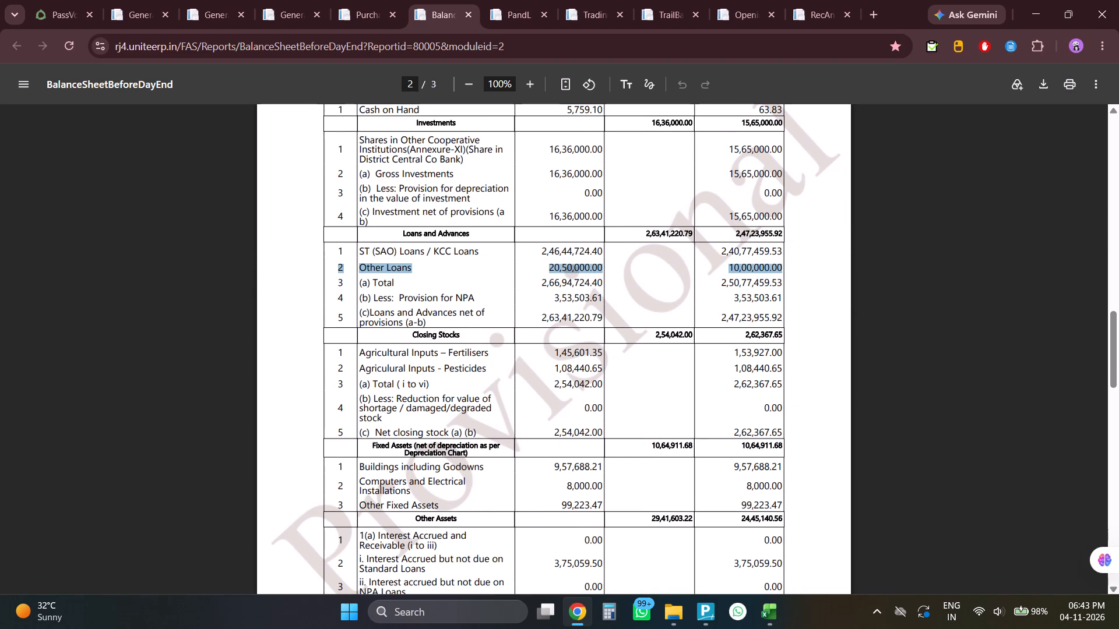
pyautogui.doubleClick(574, 250)
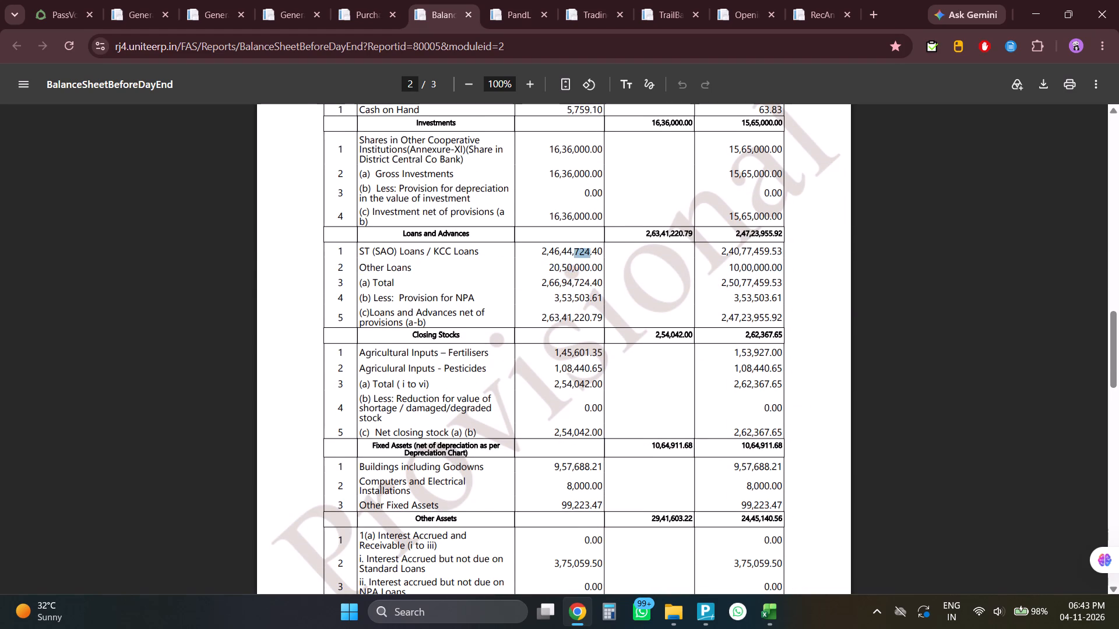
# Examine the Cash on Hand and DCC Bank balances in the balance sheet report, checking briefly against the Excel working file.
pyautogui.scroll(1, 592, 319)
pyautogui.moveTo(564, 185); pyautogui.dragTo(563, 184)
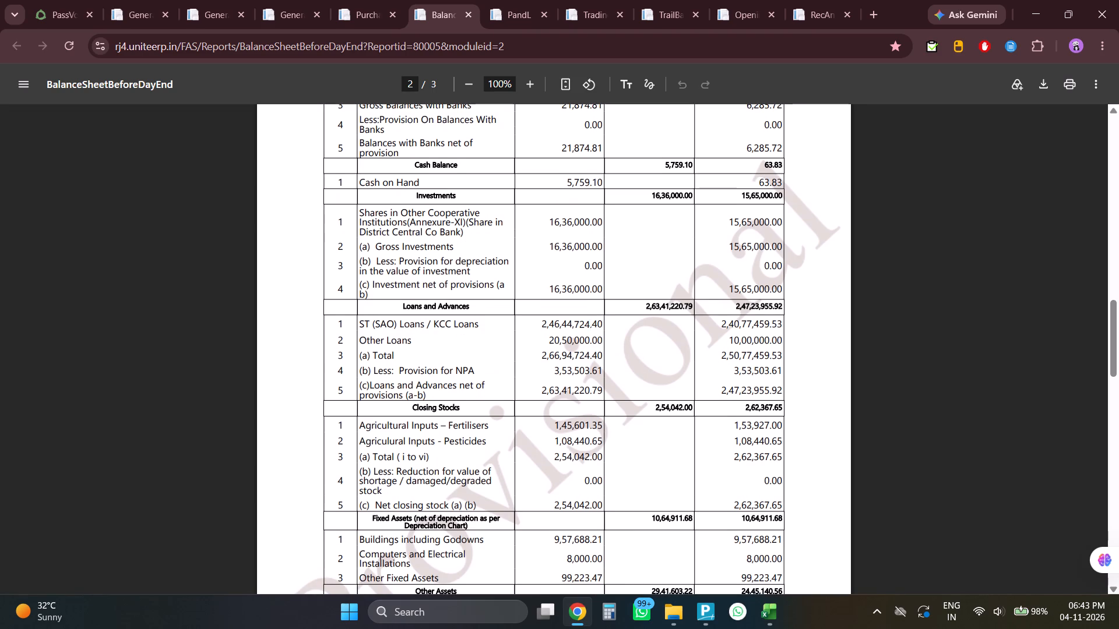
pyautogui.moveTo(563, 184); pyautogui.dragTo(614, 183)
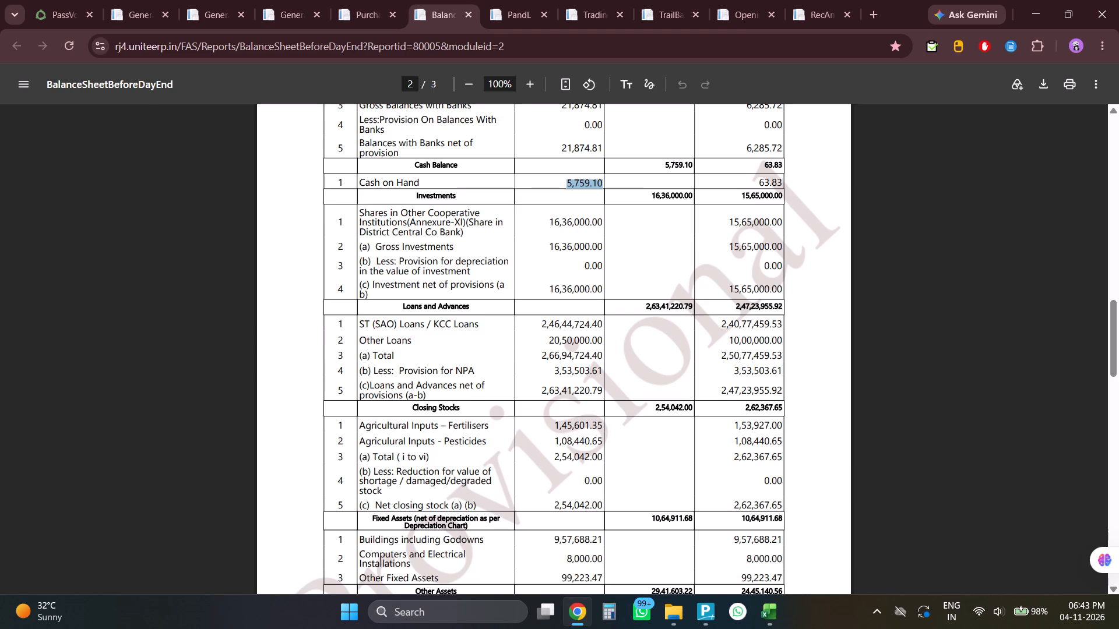
pyautogui.scroll(1, 472, 397)
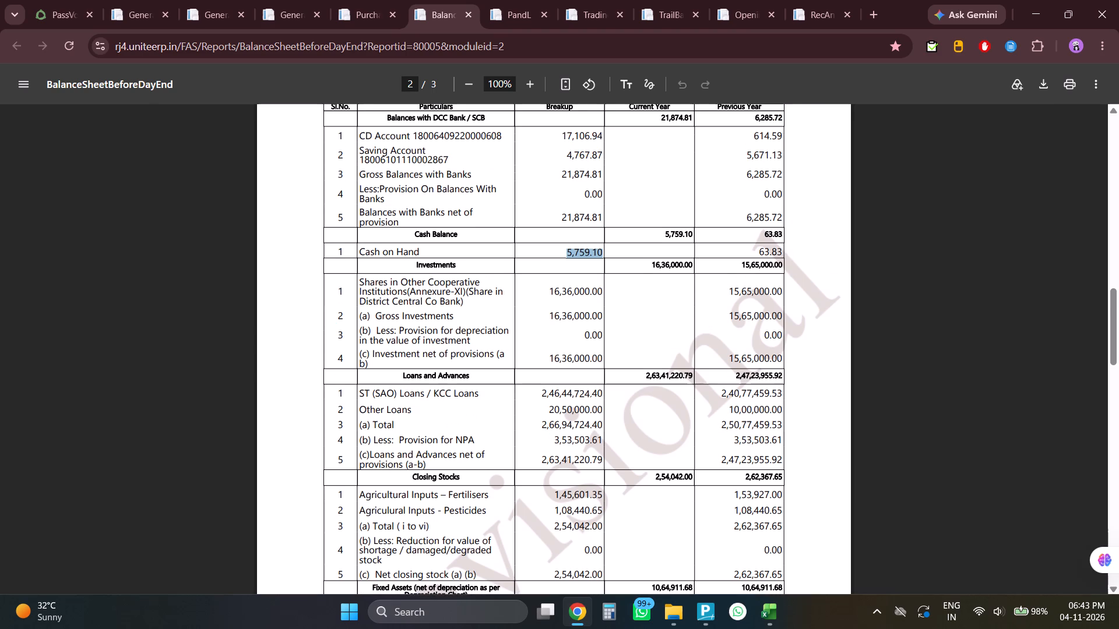
pyautogui.hotkey('alt', 'Tab')
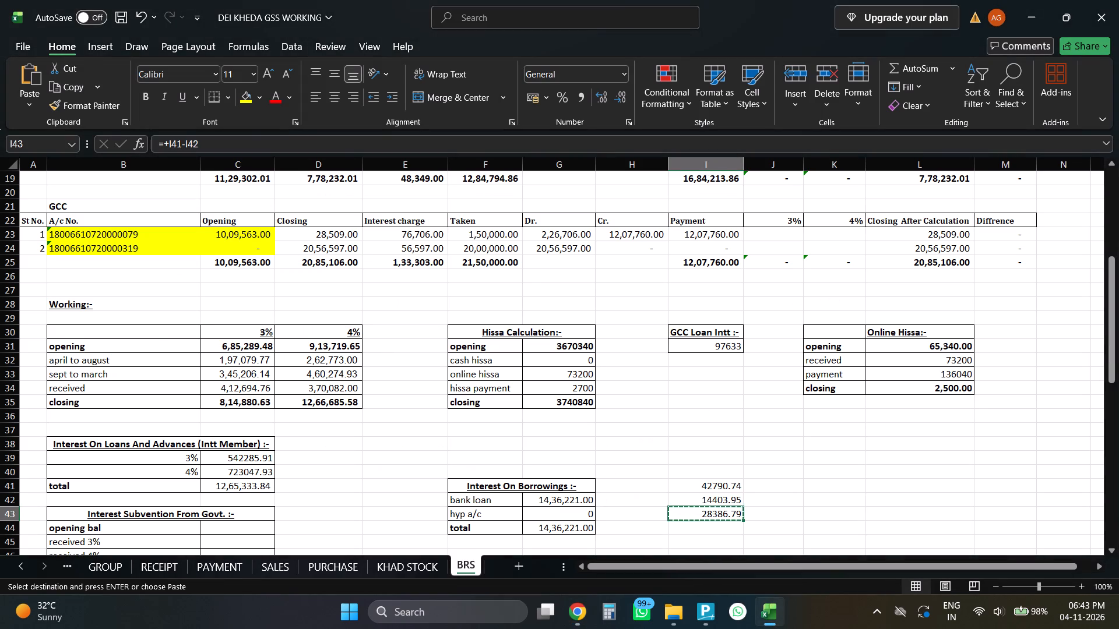
pyautogui.scroll(-4, 645, 369)
pyautogui.press('Escape')
pyautogui.hotkey('alt', 'Tab')
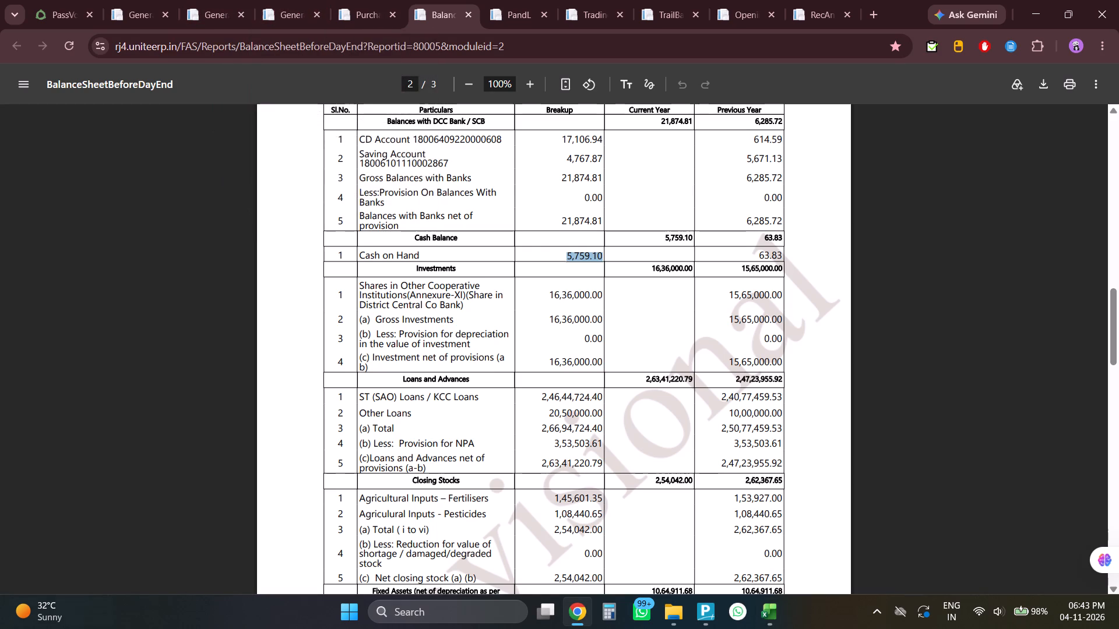
# Look up the GST-inclusive total in the Purchase Register and enter 248138 in cell J52 of the Excel BRS sheet.
pyautogui.click(378, 0)
pyautogui.scroll(-1, 971, 412)
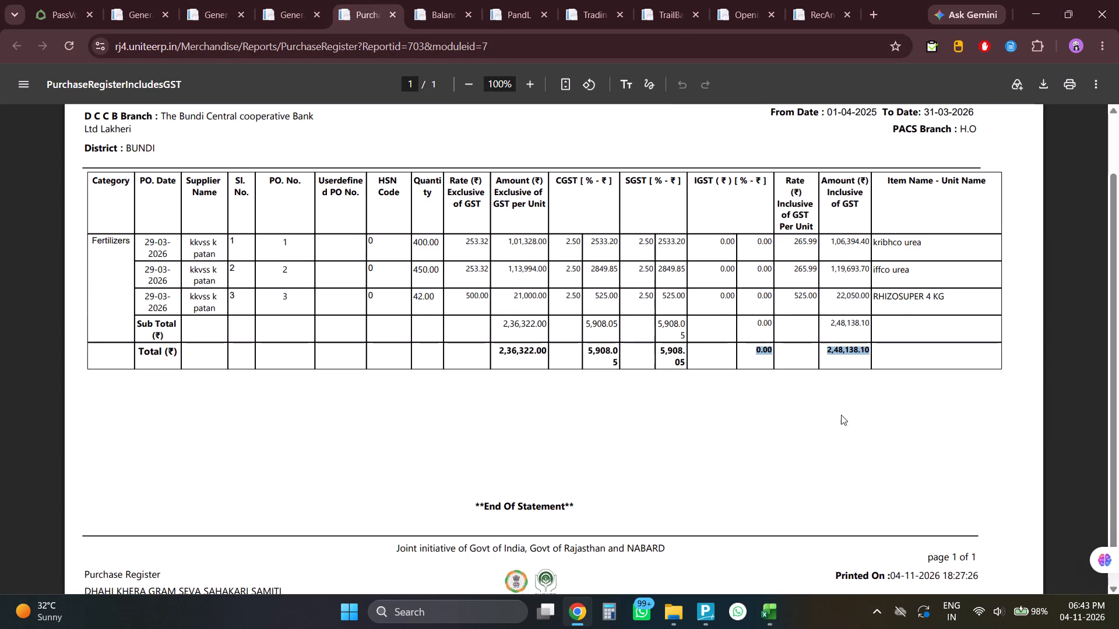
pyautogui.hotkey('alt', 'Tab')
pyautogui.click(780, 471)
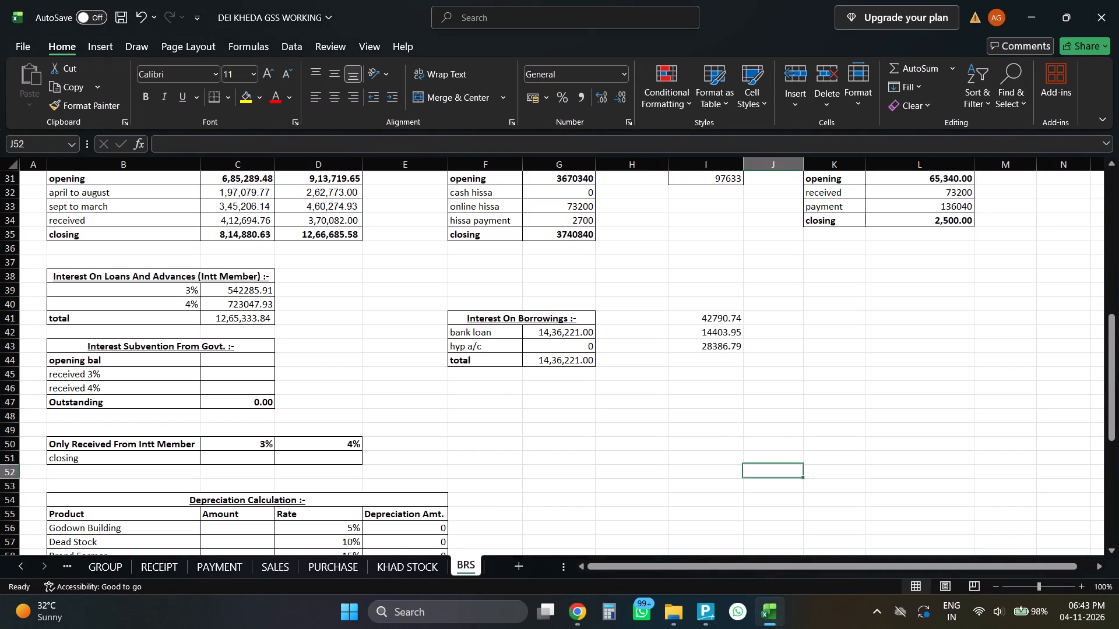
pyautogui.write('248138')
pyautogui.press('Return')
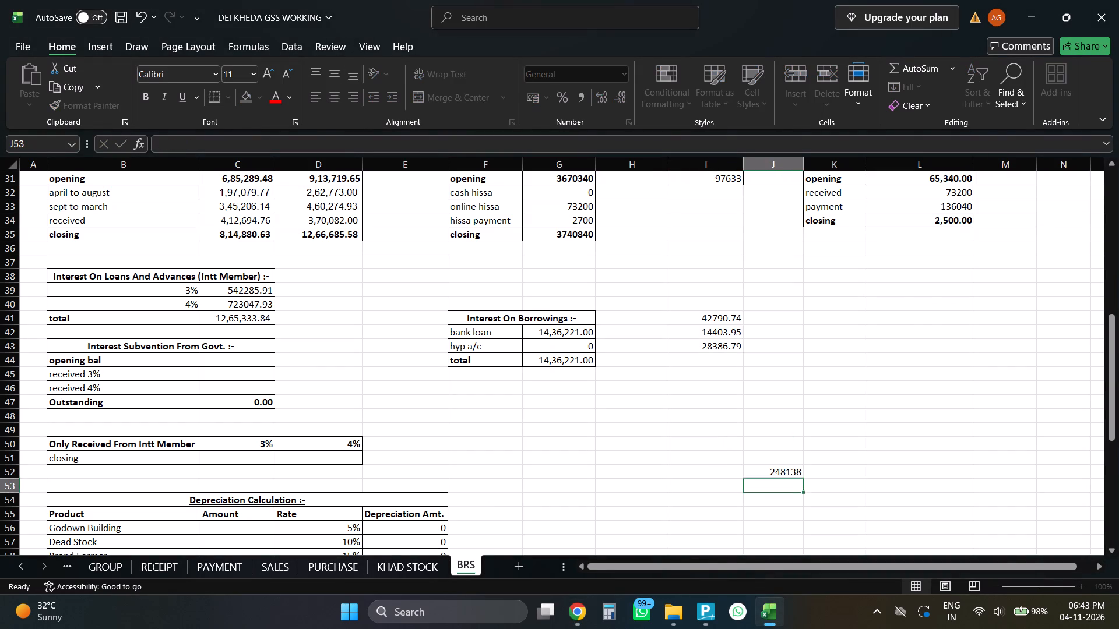
# Find the Khad Purchase amount in TallyPrime's trial balance and enter 236250 in cell J53 of the Excel BRS sheet.
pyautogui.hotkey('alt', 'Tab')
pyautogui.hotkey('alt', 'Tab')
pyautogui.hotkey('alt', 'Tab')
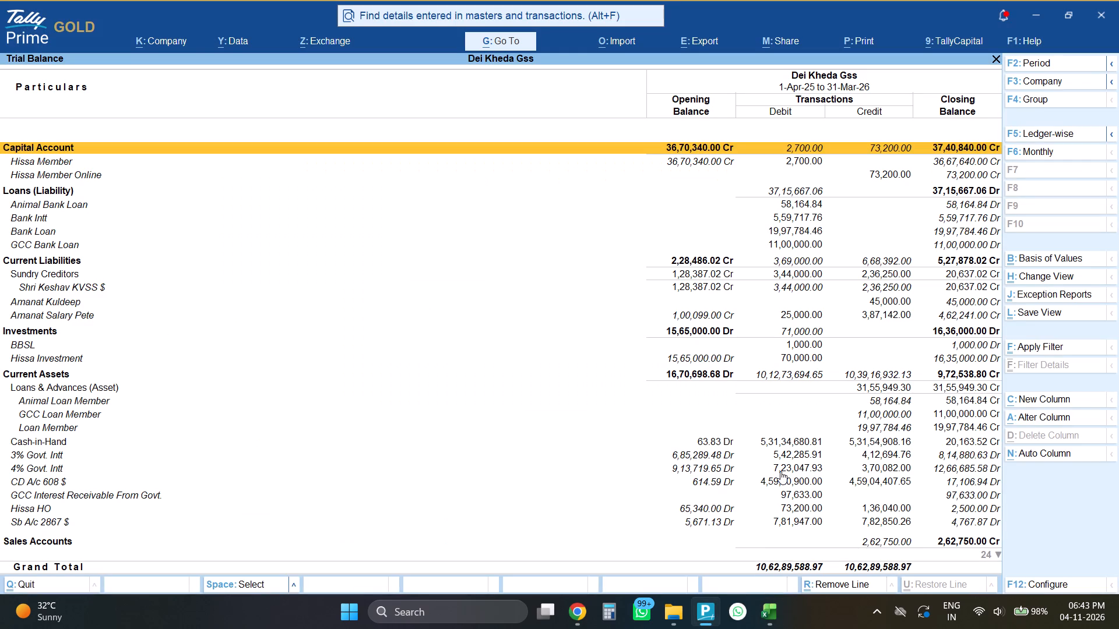
pyautogui.scroll(-20, 780, 471)
pyautogui.scroll(-10, 780, 471)
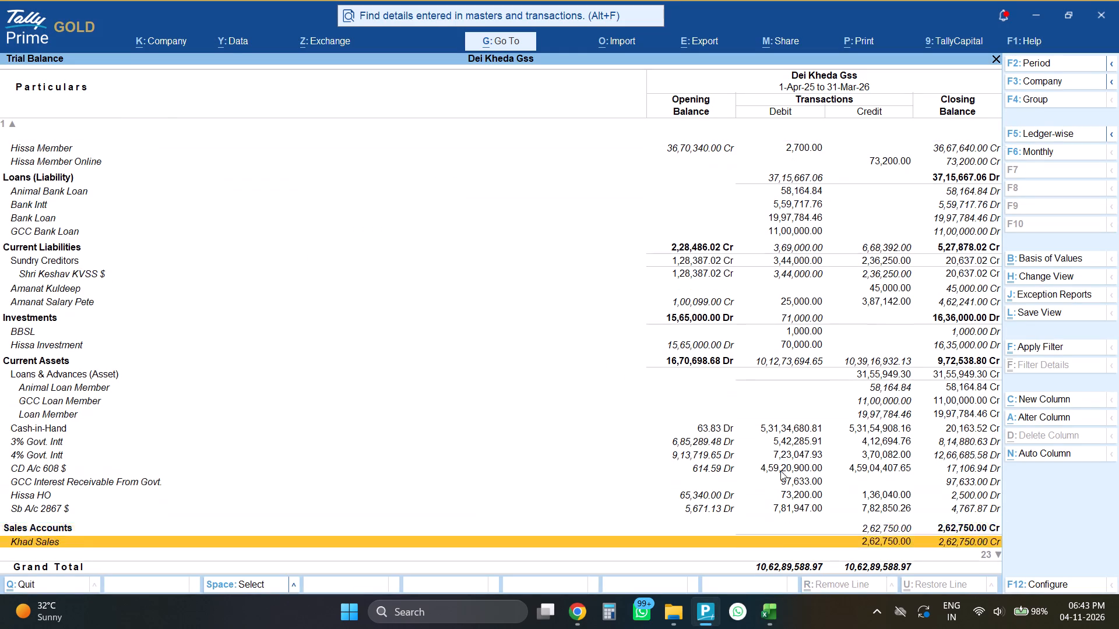
pyautogui.scroll(-7, 780, 471)
pyautogui.scroll(7, 780, 471)
pyautogui.scroll(-1, 780, 471)
pyautogui.hotkey('alt', 'Tab')
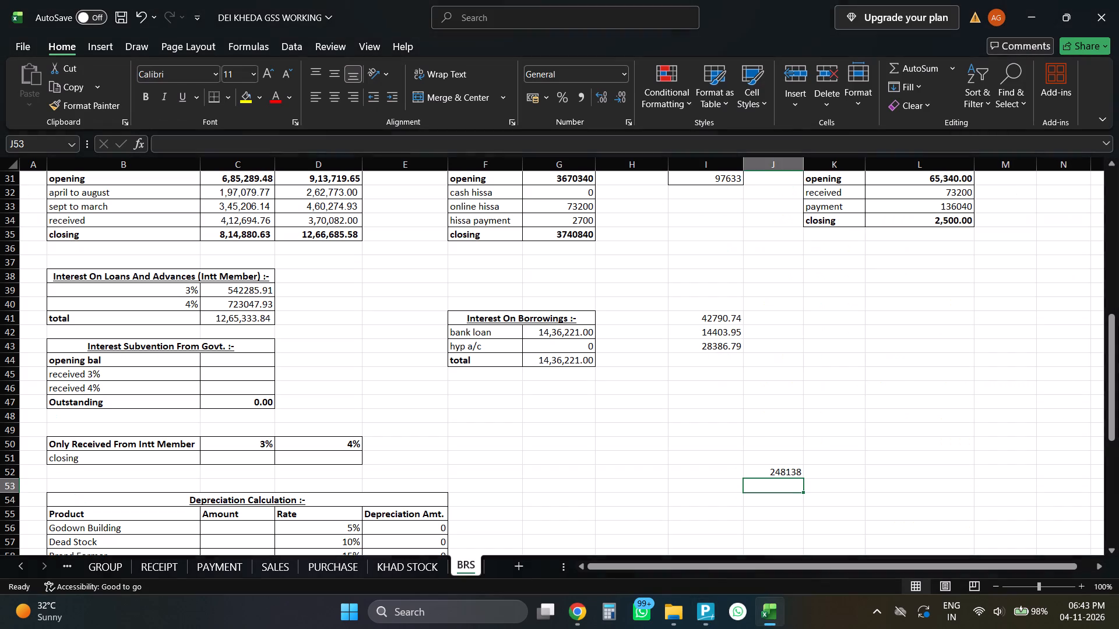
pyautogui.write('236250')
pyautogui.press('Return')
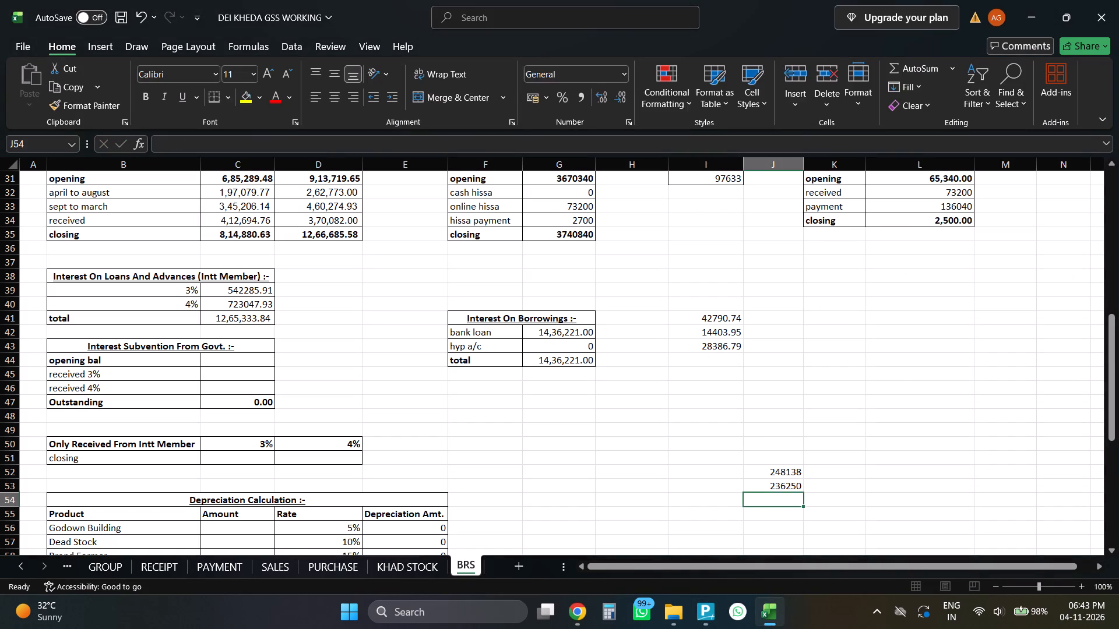
# Calculate the purchase difference in cell J54 by subtracting J53 from J52.
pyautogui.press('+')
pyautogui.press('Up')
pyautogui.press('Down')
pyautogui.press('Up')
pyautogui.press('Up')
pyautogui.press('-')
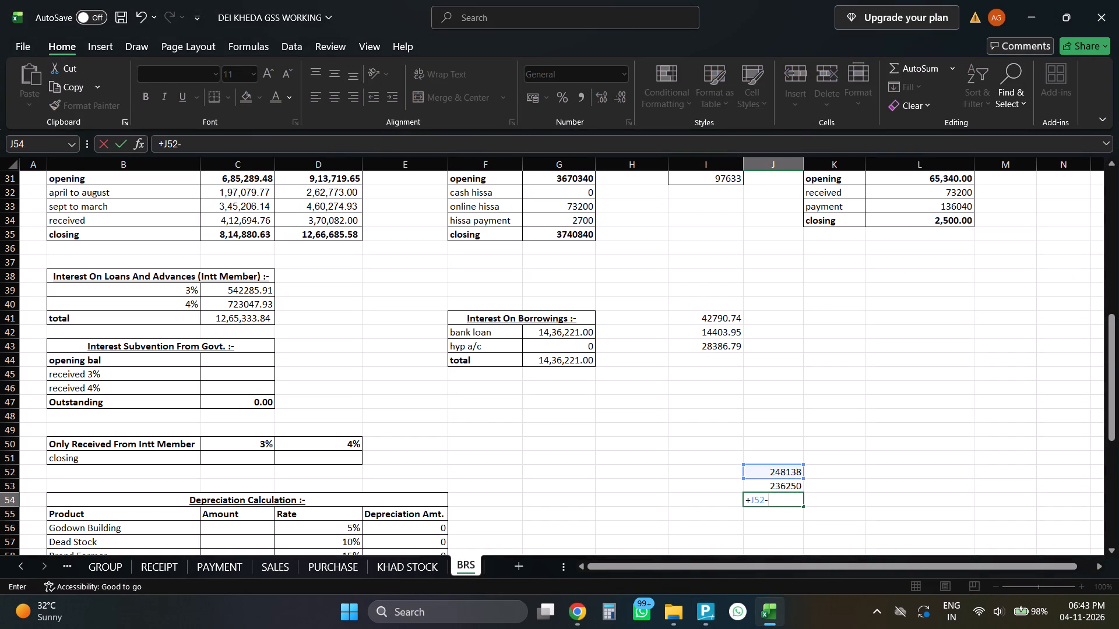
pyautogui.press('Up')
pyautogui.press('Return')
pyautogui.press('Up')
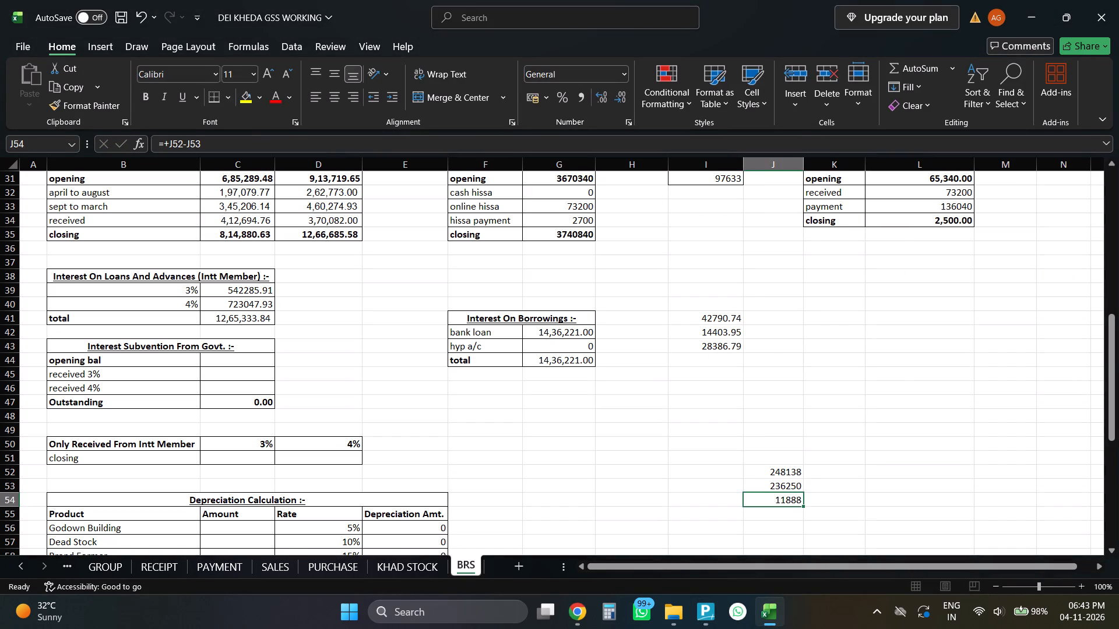
# Switch to TallyPrime to examine the purchase and direct expense ledgers in the trial balance.
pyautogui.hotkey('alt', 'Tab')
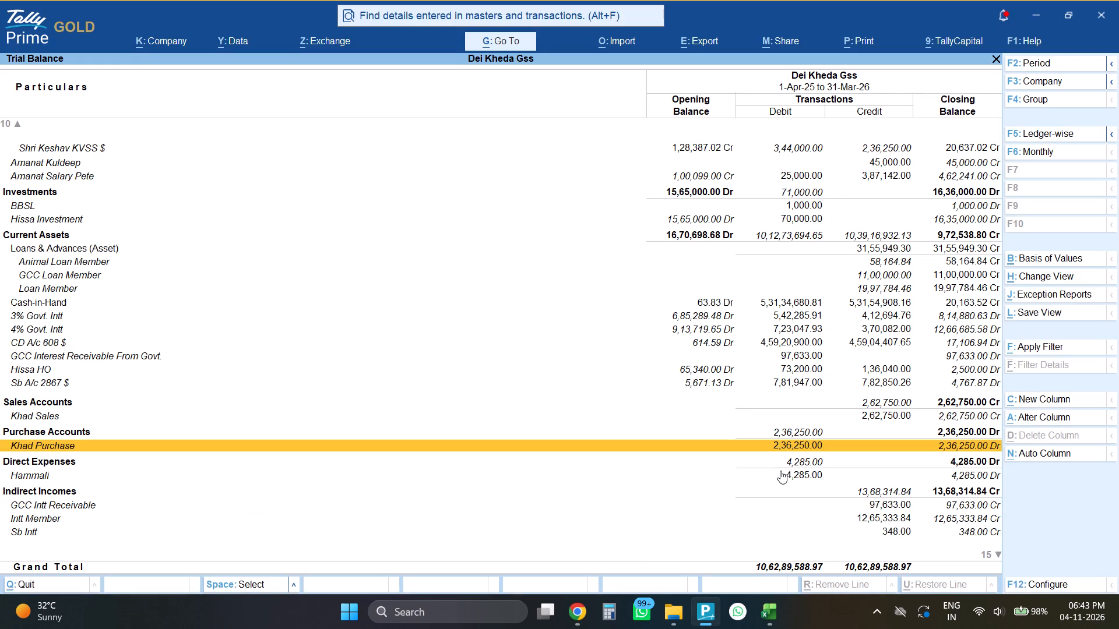